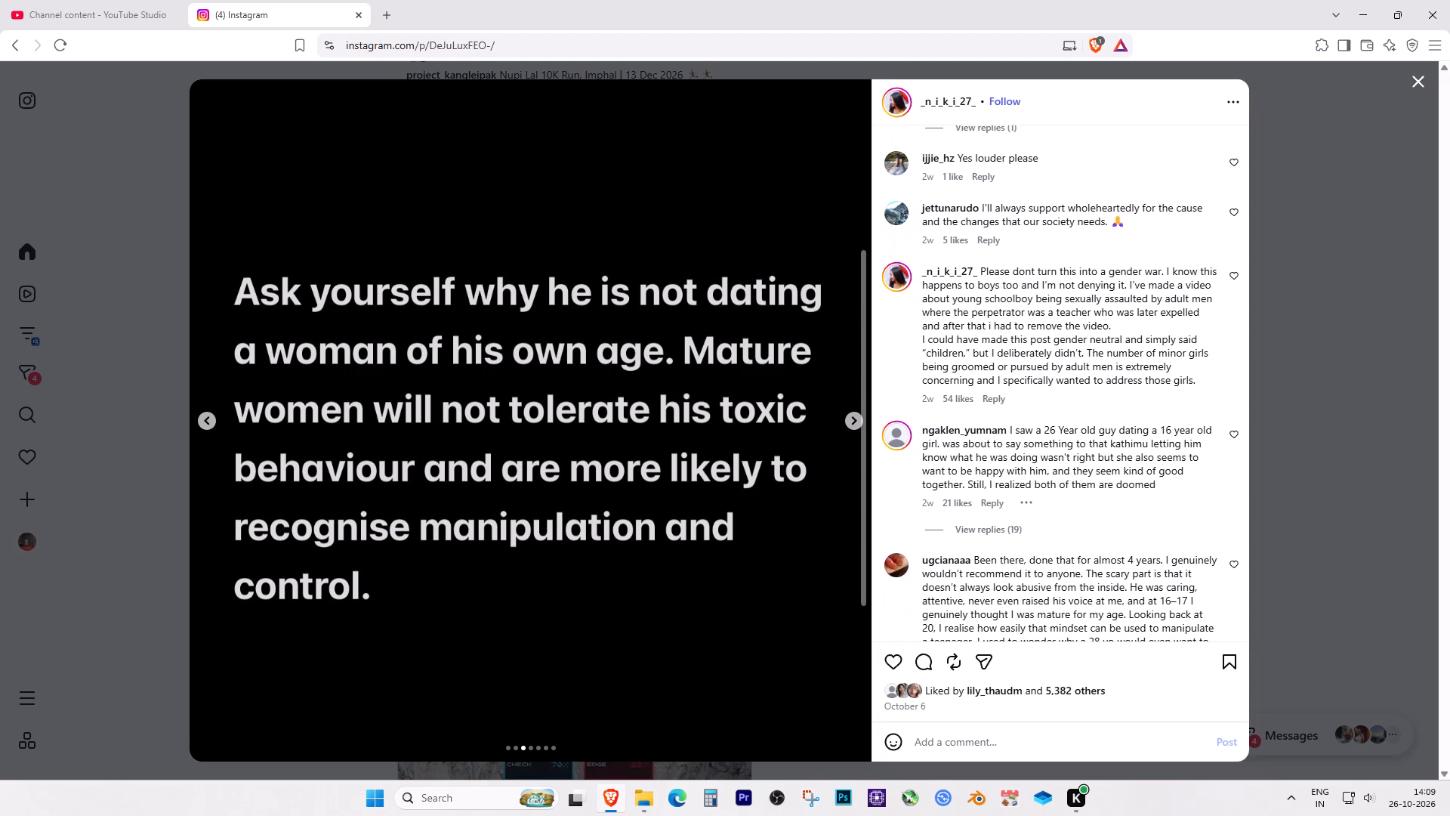
Read through the comments on the open post about men dating younger women, and close the post.
scroll(1070, 482, down, 1)
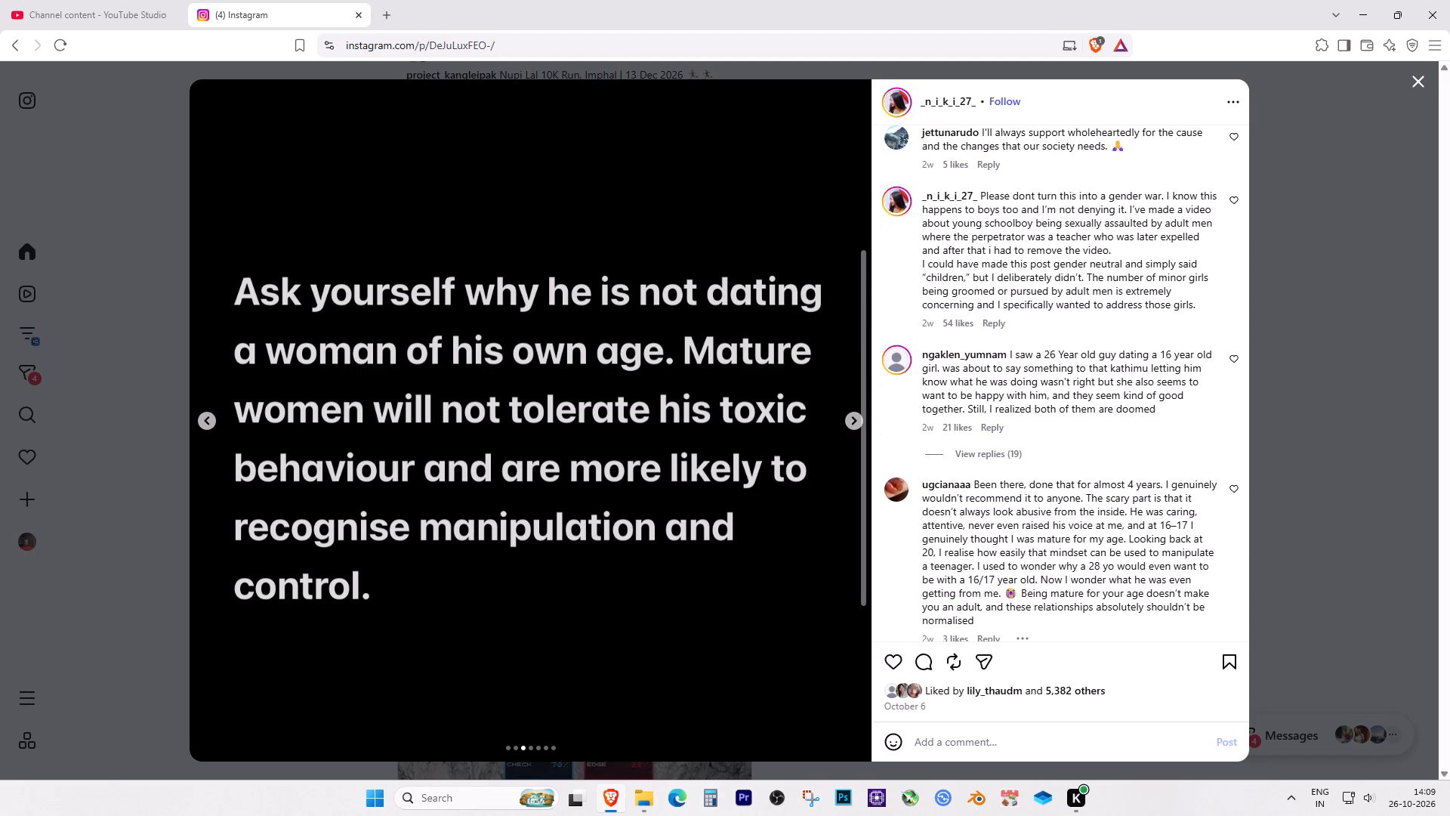
scroll(1070, 482, down, 1)
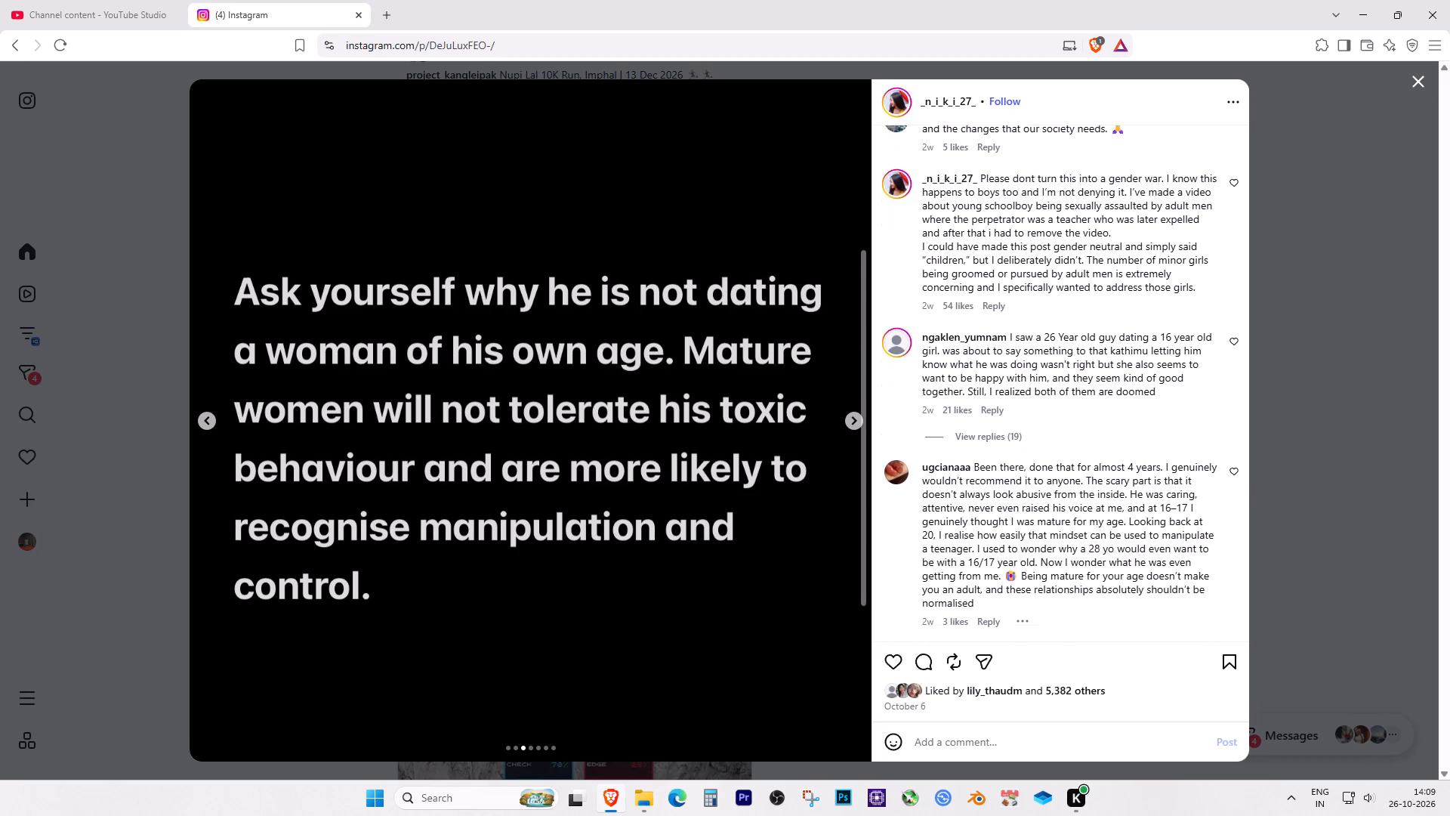
scroll(1070, 482, down, 1)
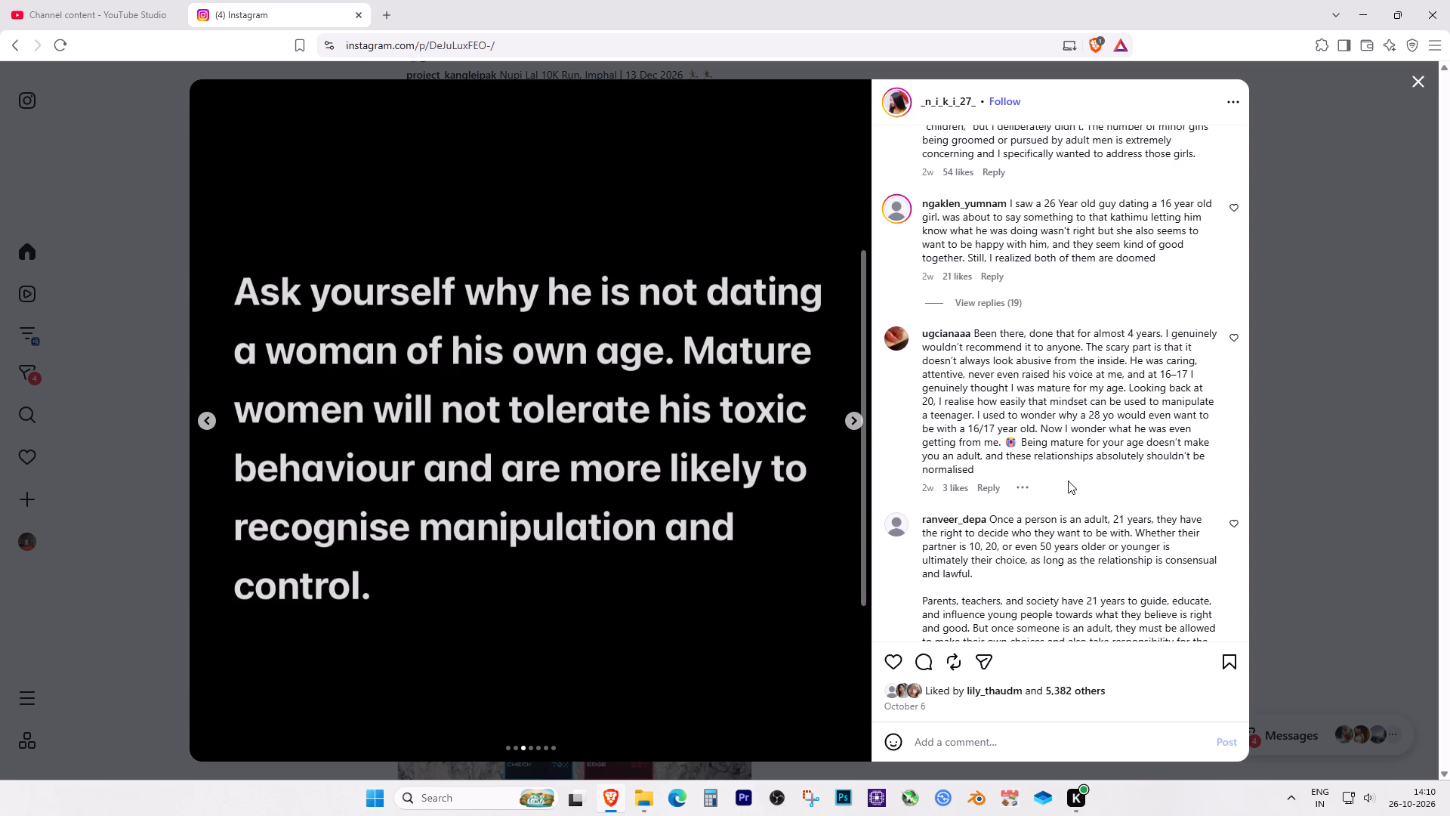
scroll(1068, 481, down, 3)
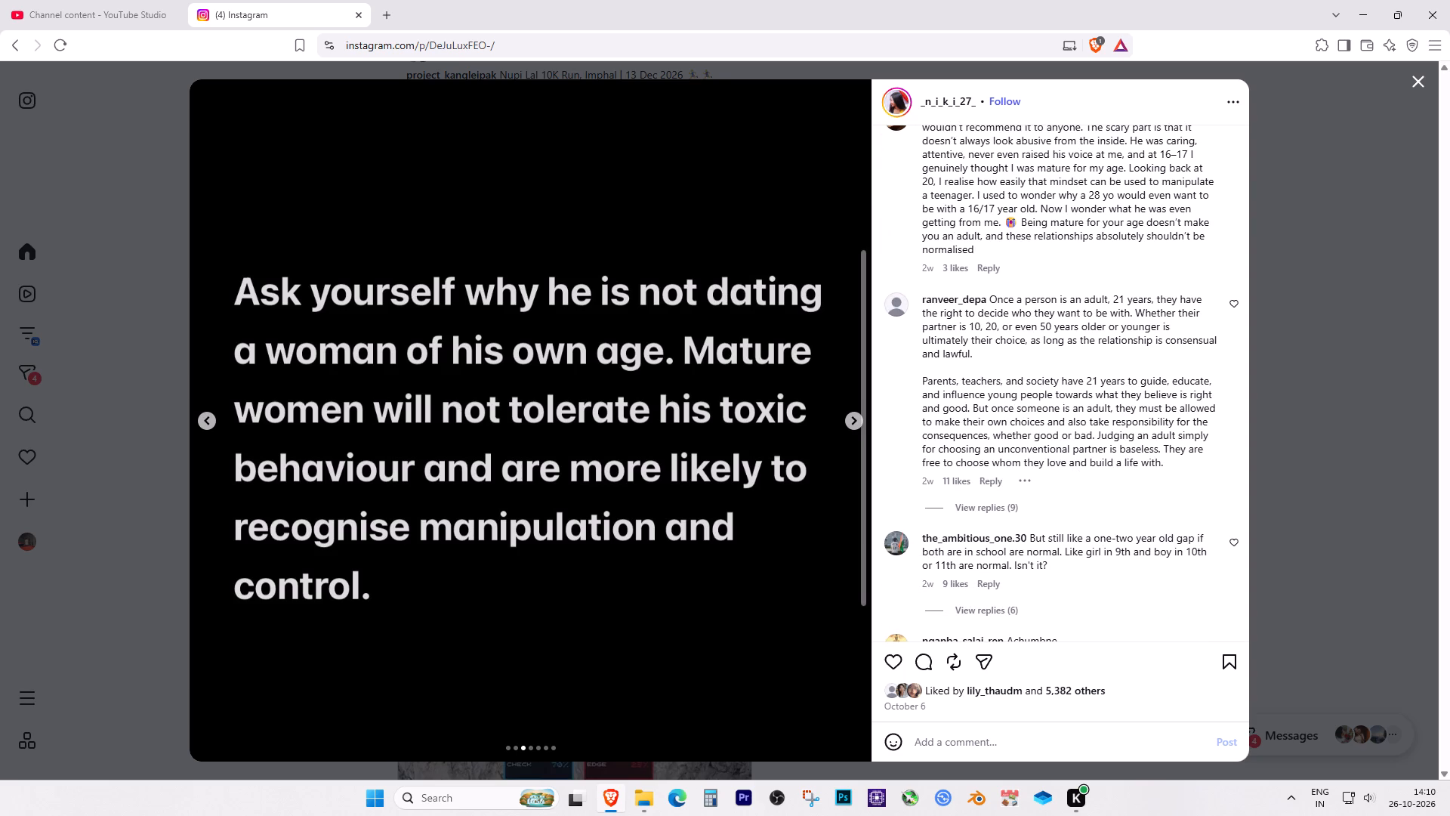
scroll(1089, 431, down, 1)
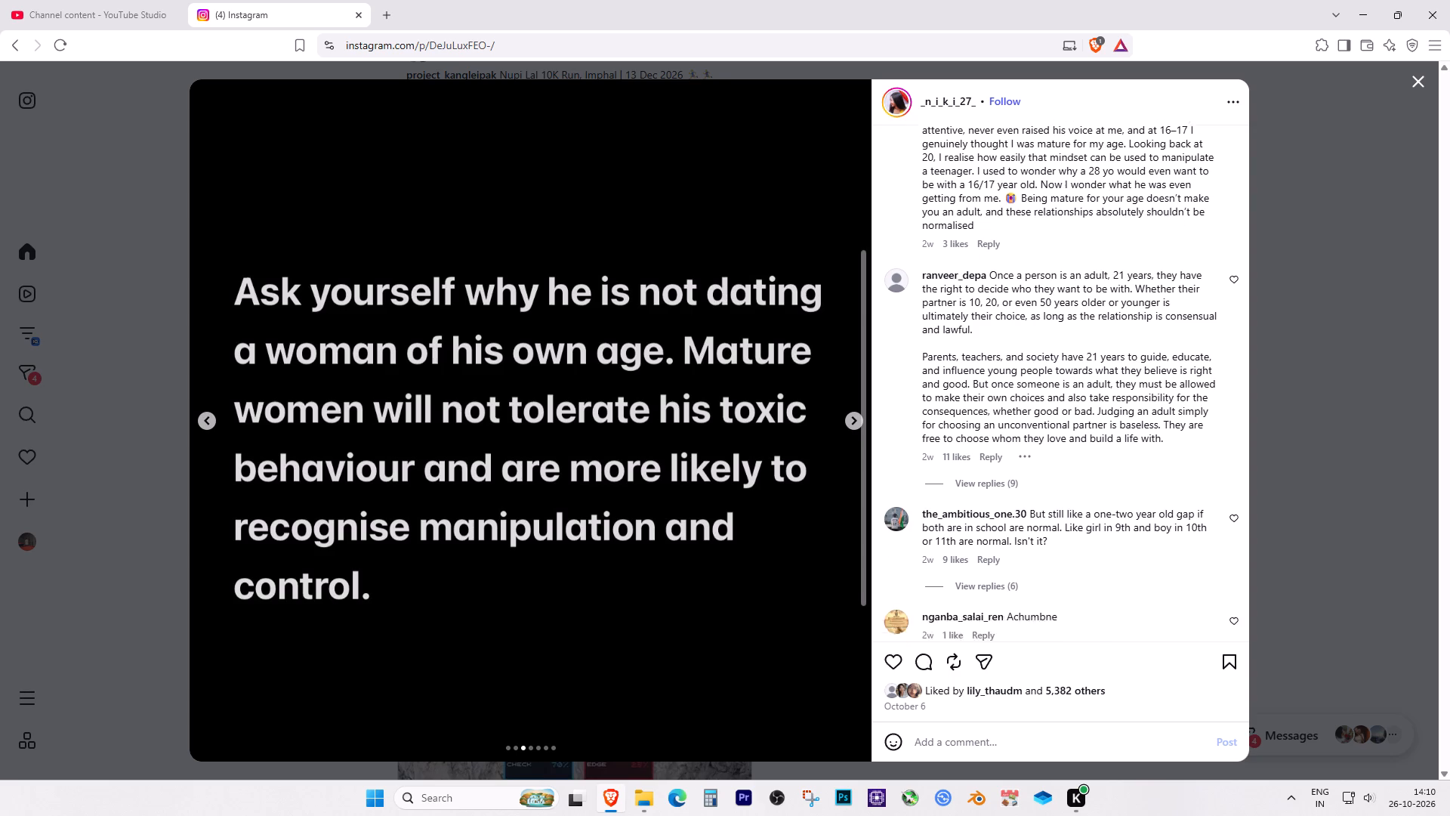
click(1415, 70)
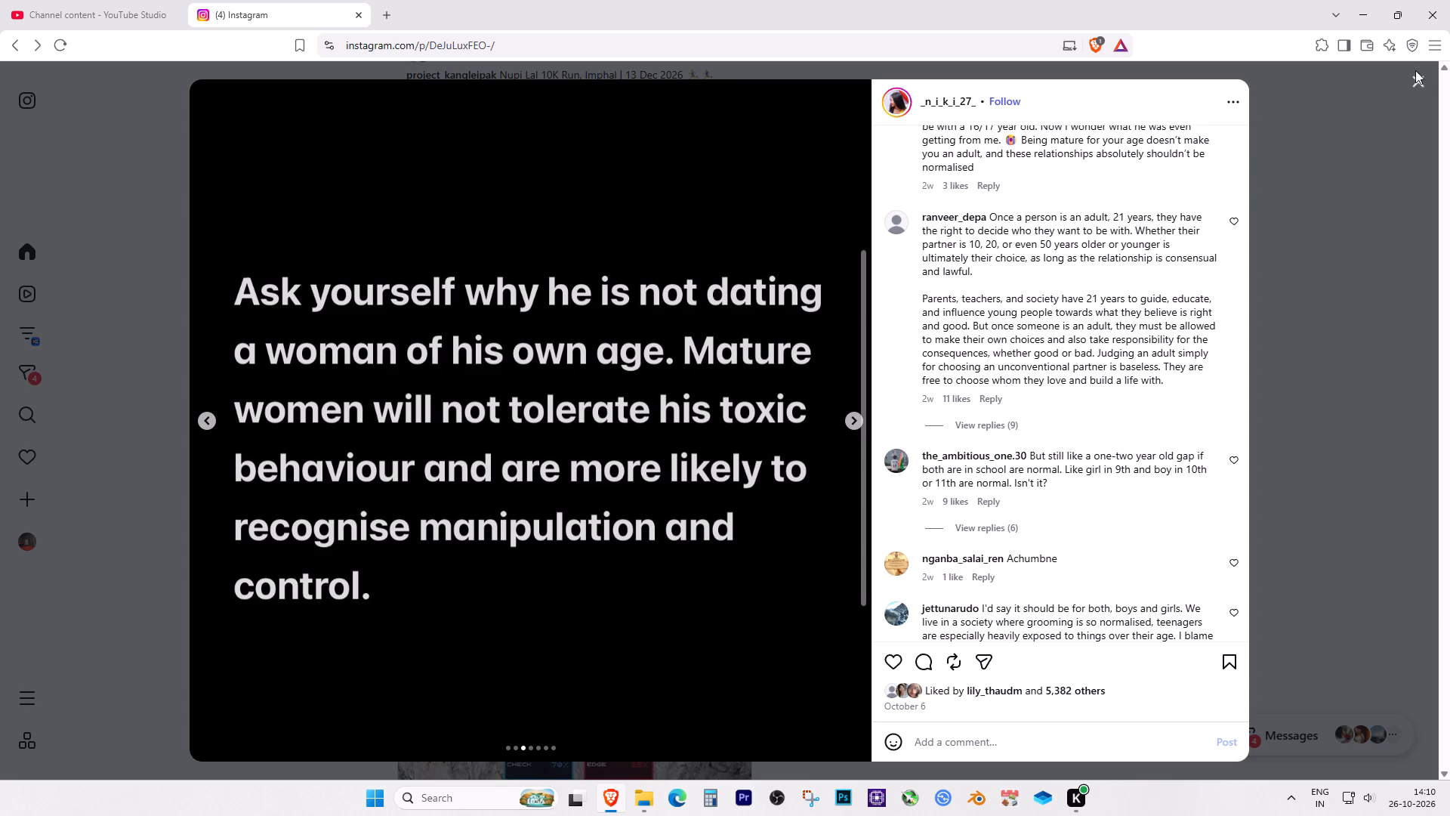
Like the technology account's post about AI using cameras and LiDAR to detect dangerous rock slopes.
scroll(1026, 456, down, 4)
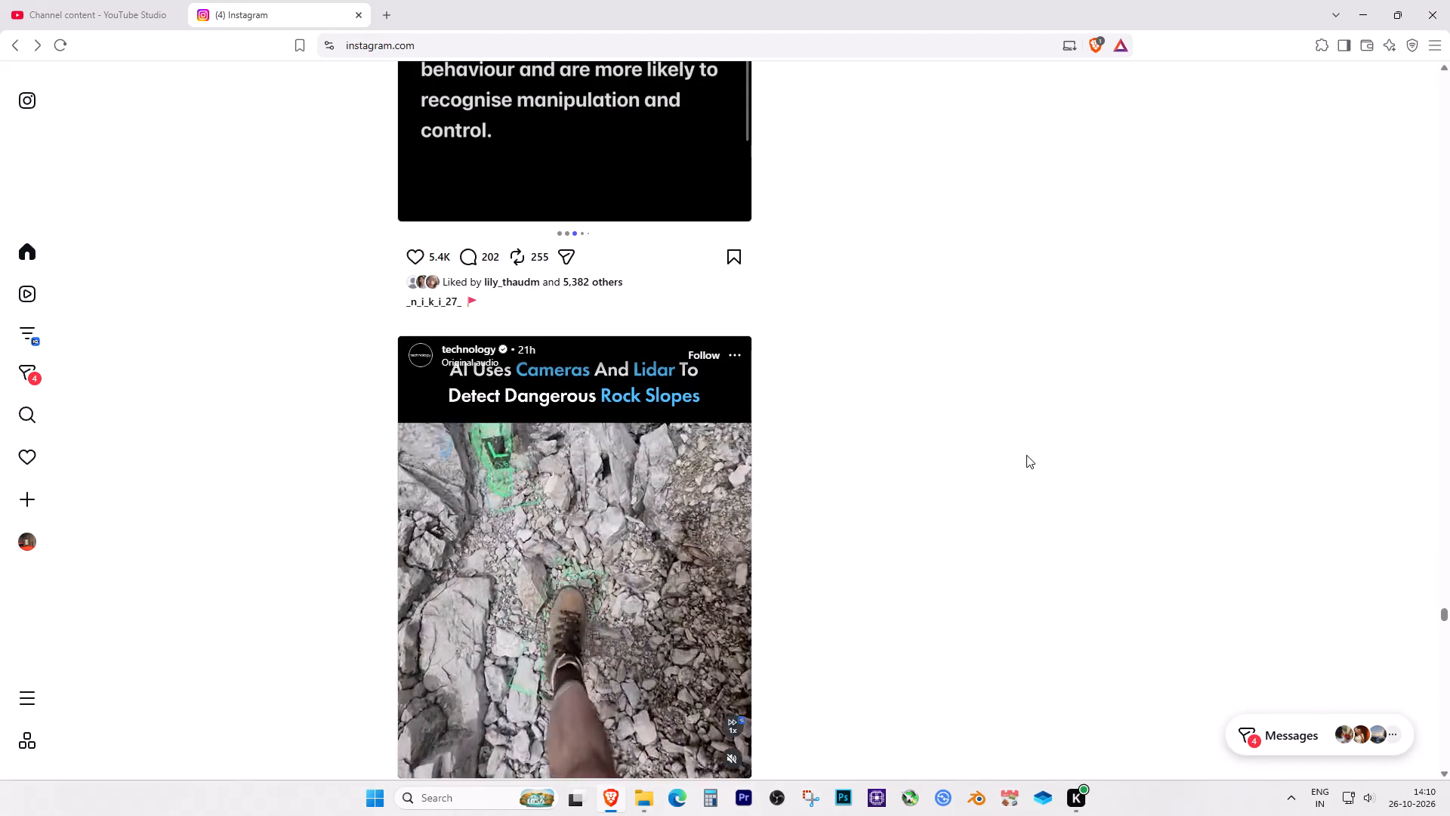
scroll(1020, 481, down, 2)
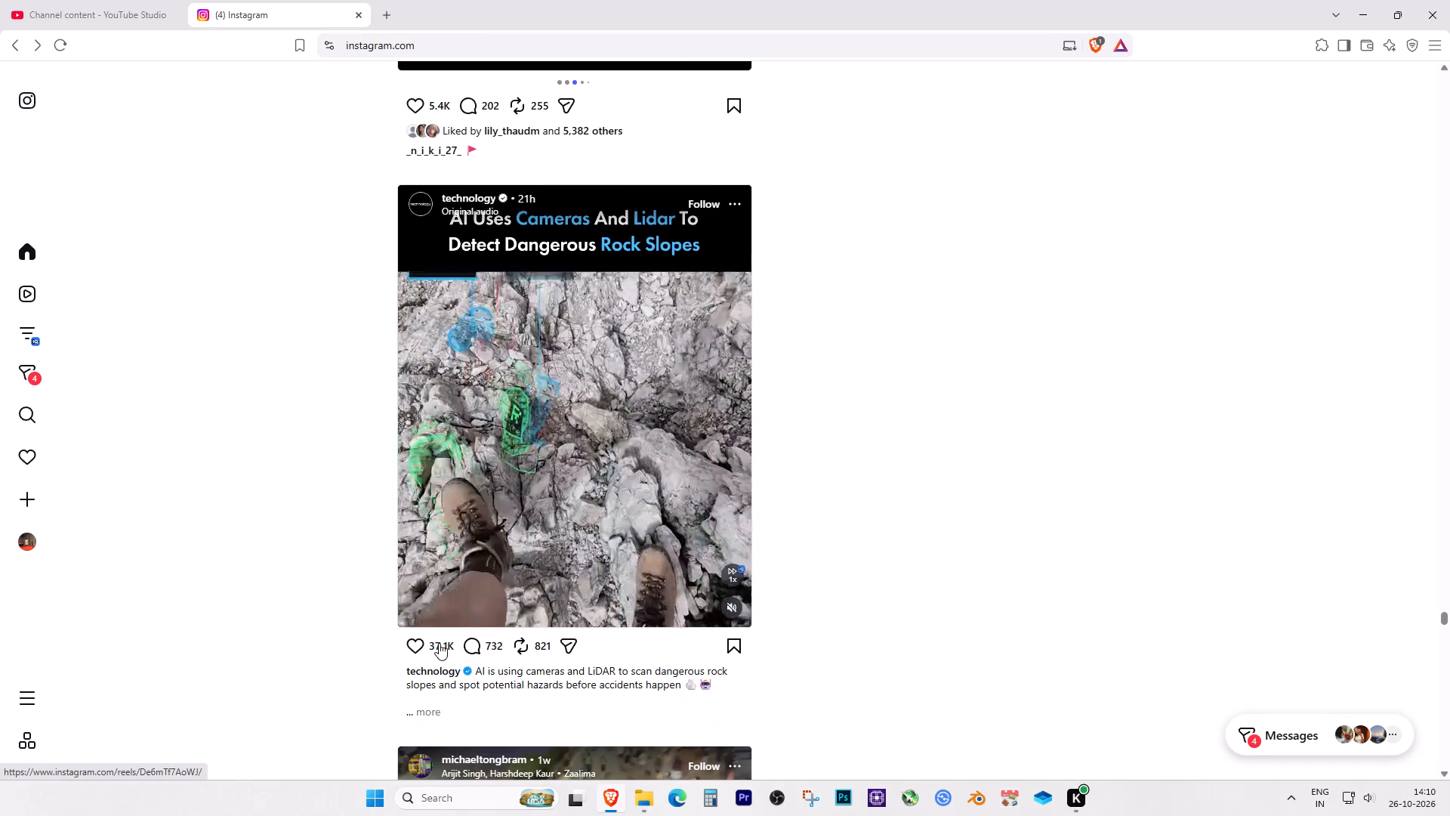
click(419, 643)
Browse the following posts in the Instagram home feed.
scroll(785, 622, down, 7)
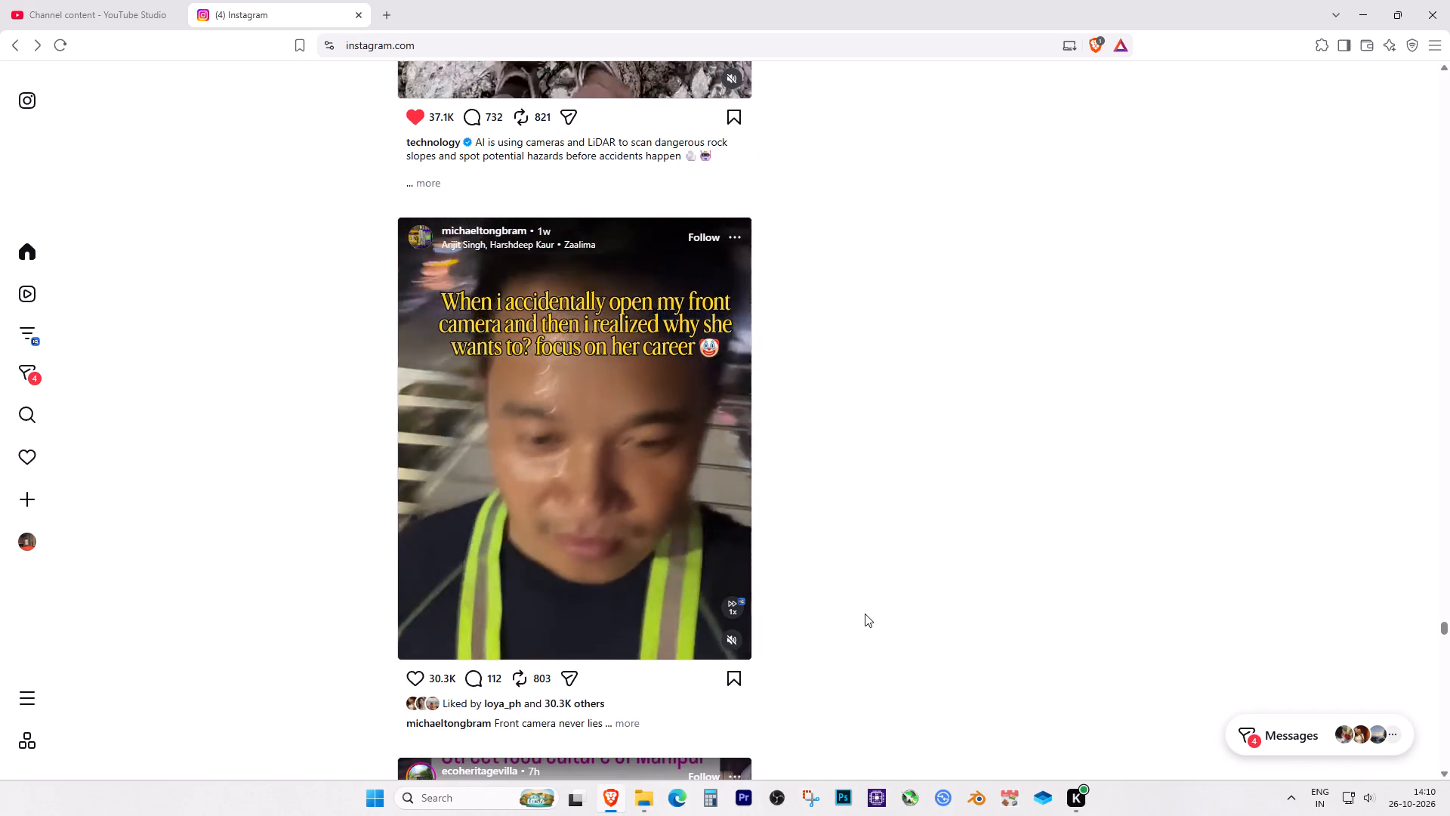
scroll(861, 614, down, 1)
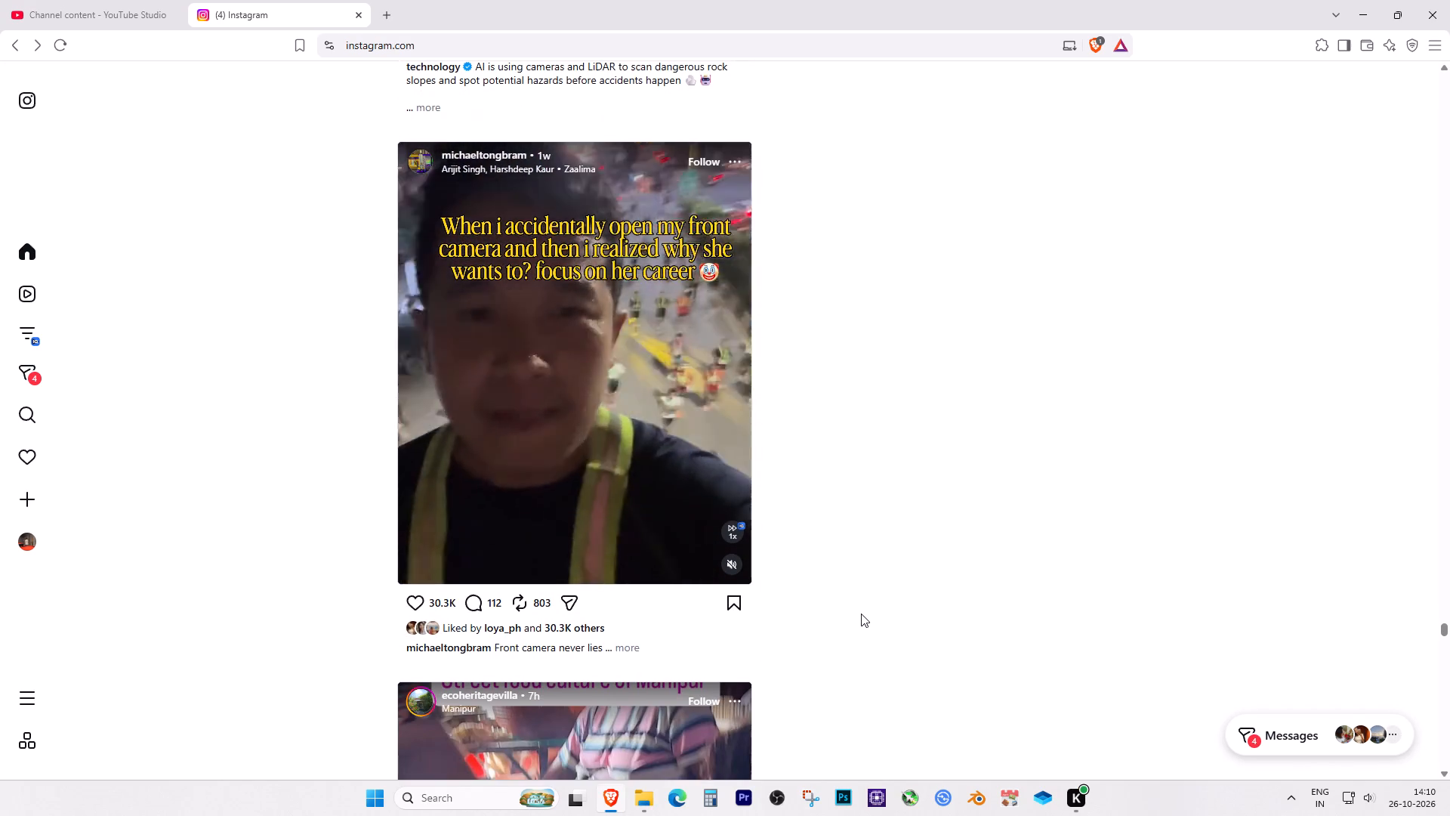
scroll(861, 614, down, 6)
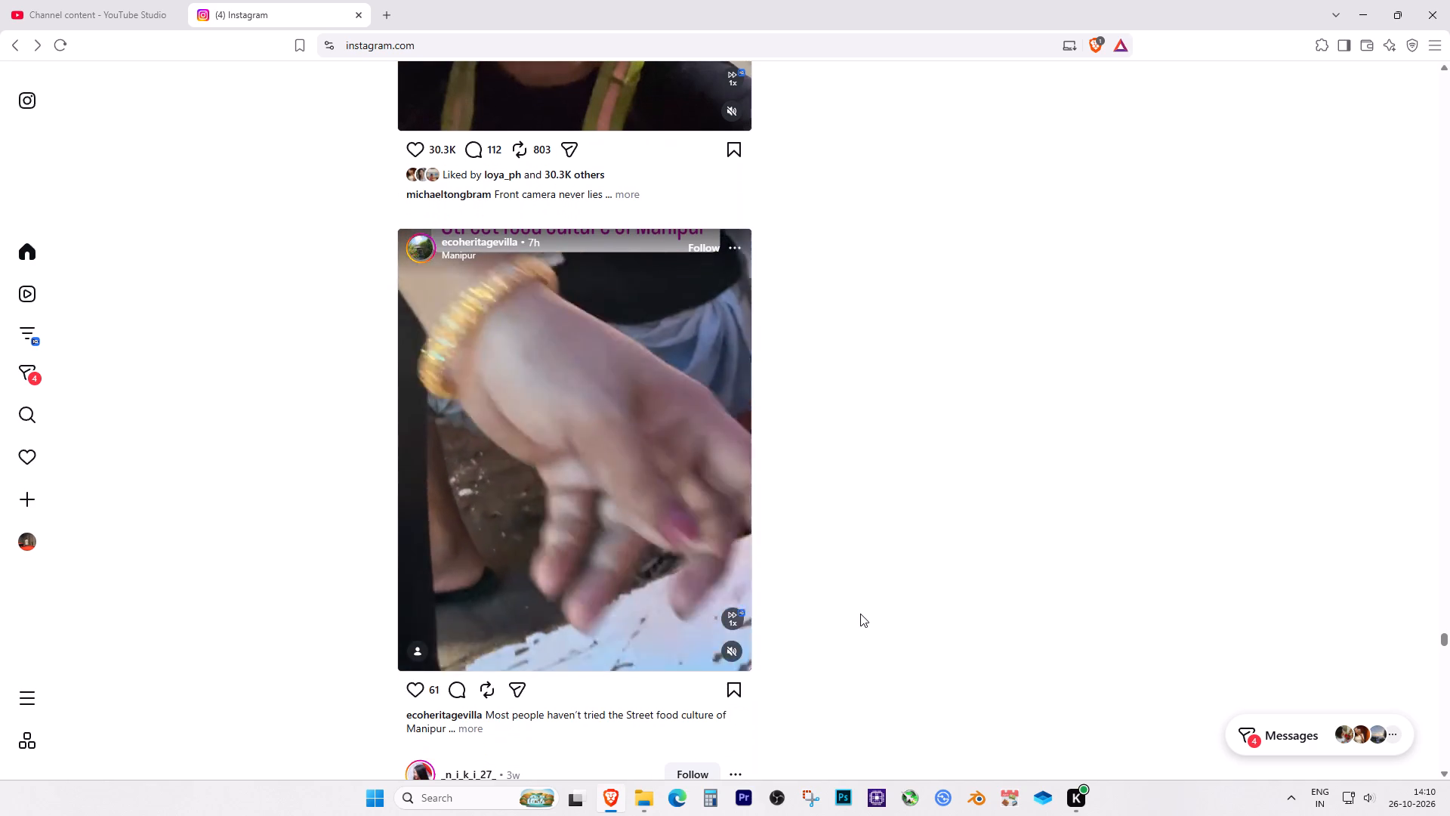
scroll(858, 614, down, 2)
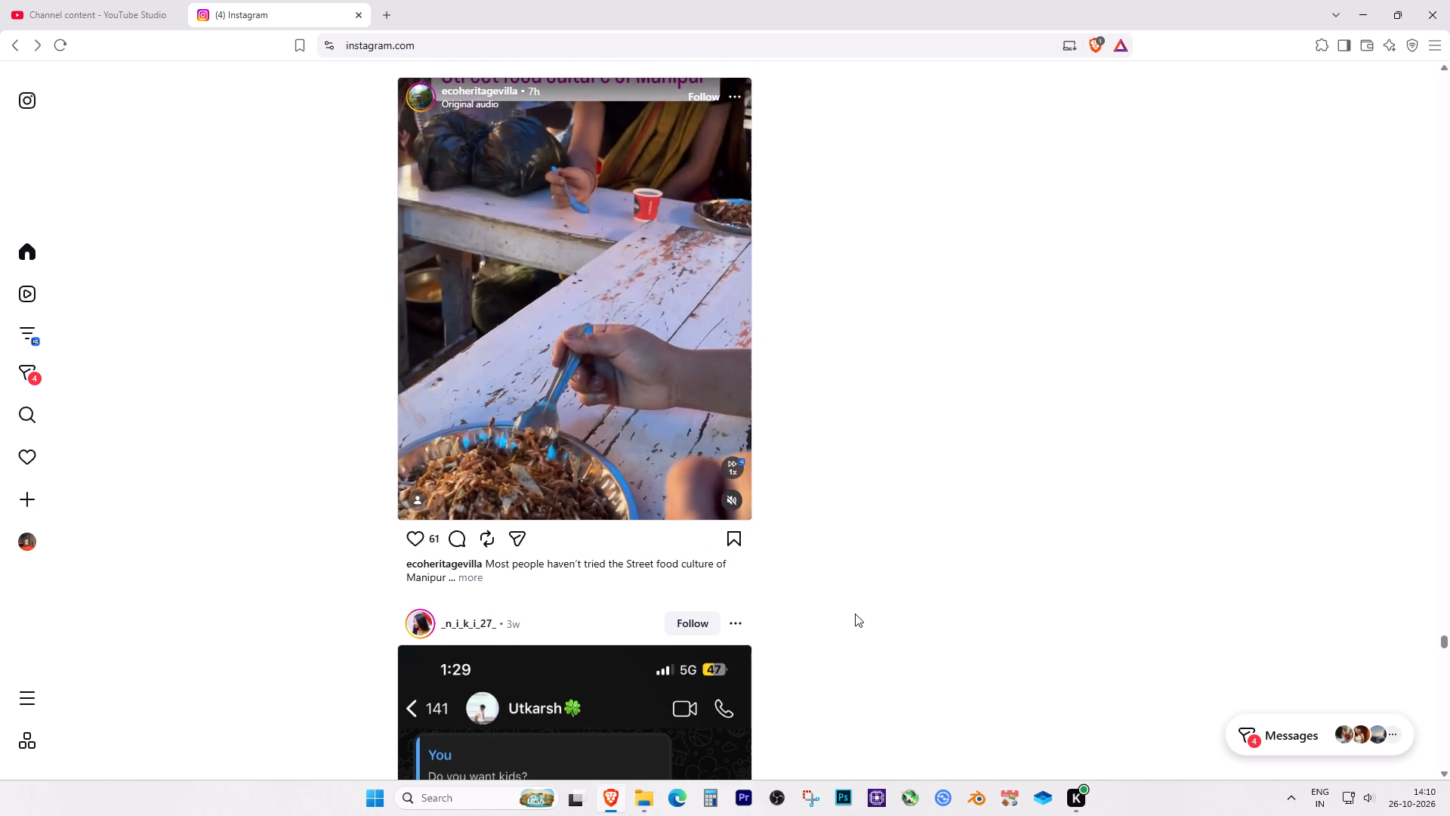
scroll(853, 614, down, 2)
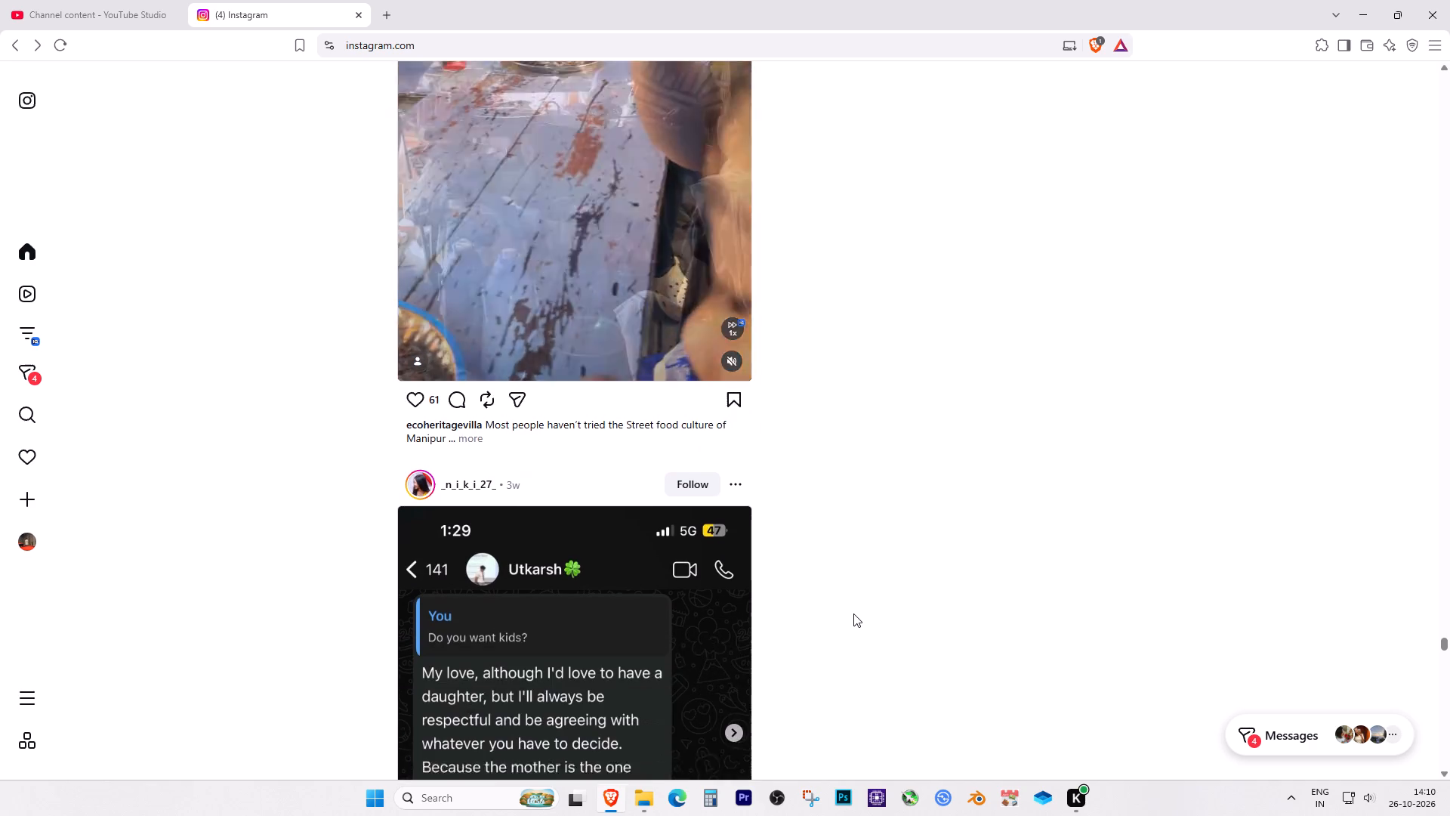
scroll(853, 614, down, 5)
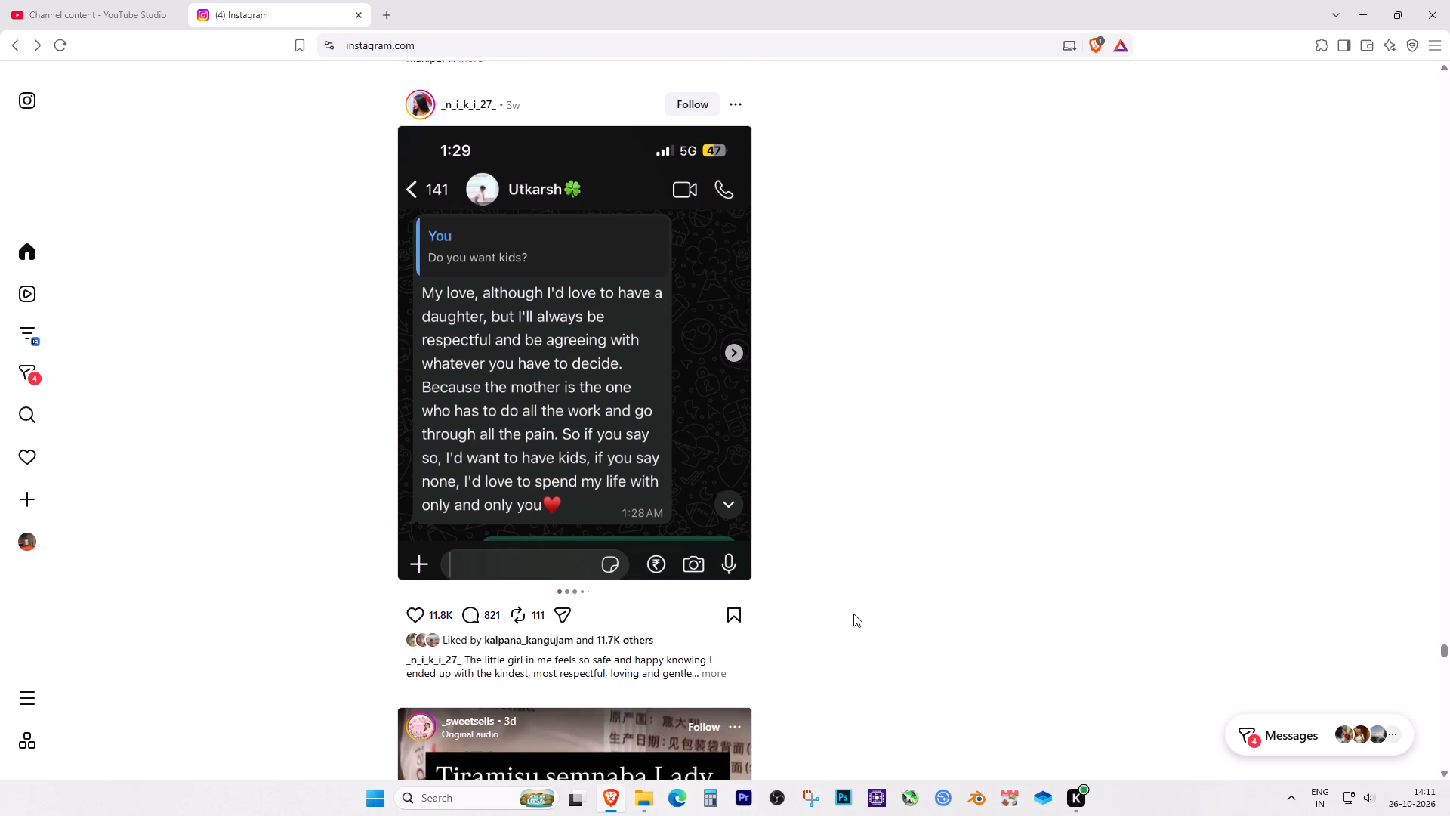
scroll(853, 614, down, 8)
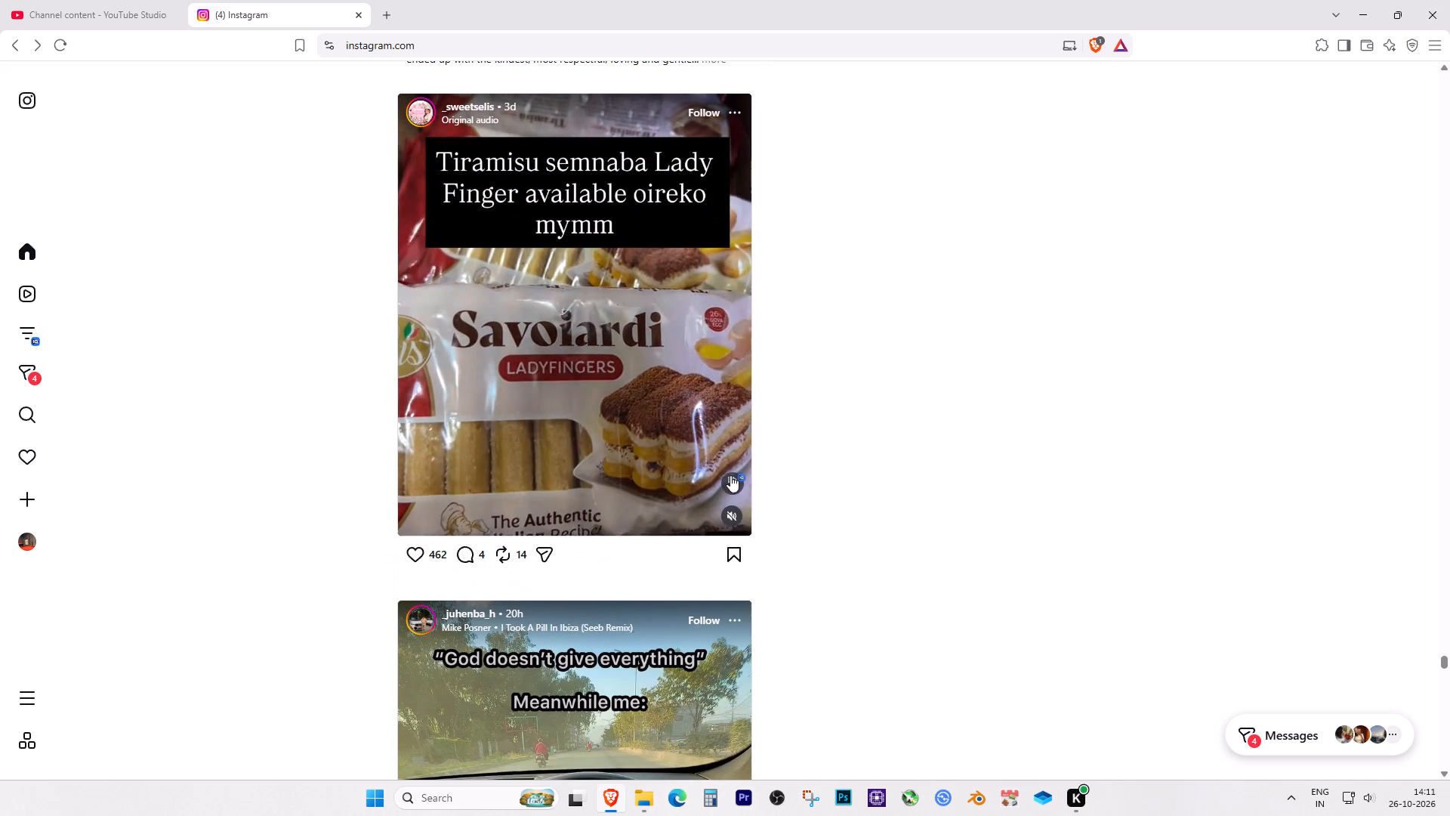
Open Pinterest in a new tab in place of the Instagram tab, which is closed.
click(391, 9)
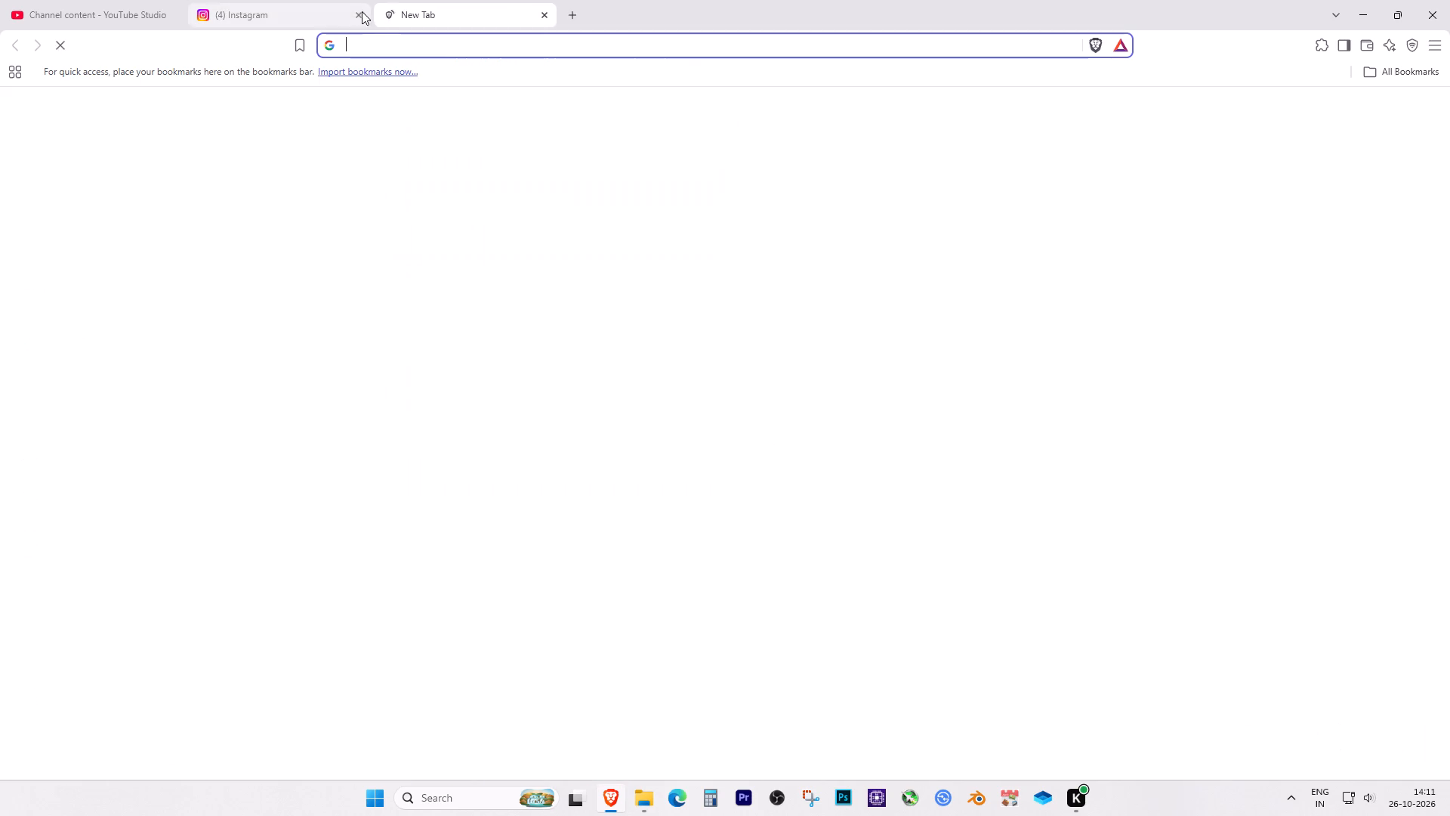
click(362, 11)
click(740, 127)
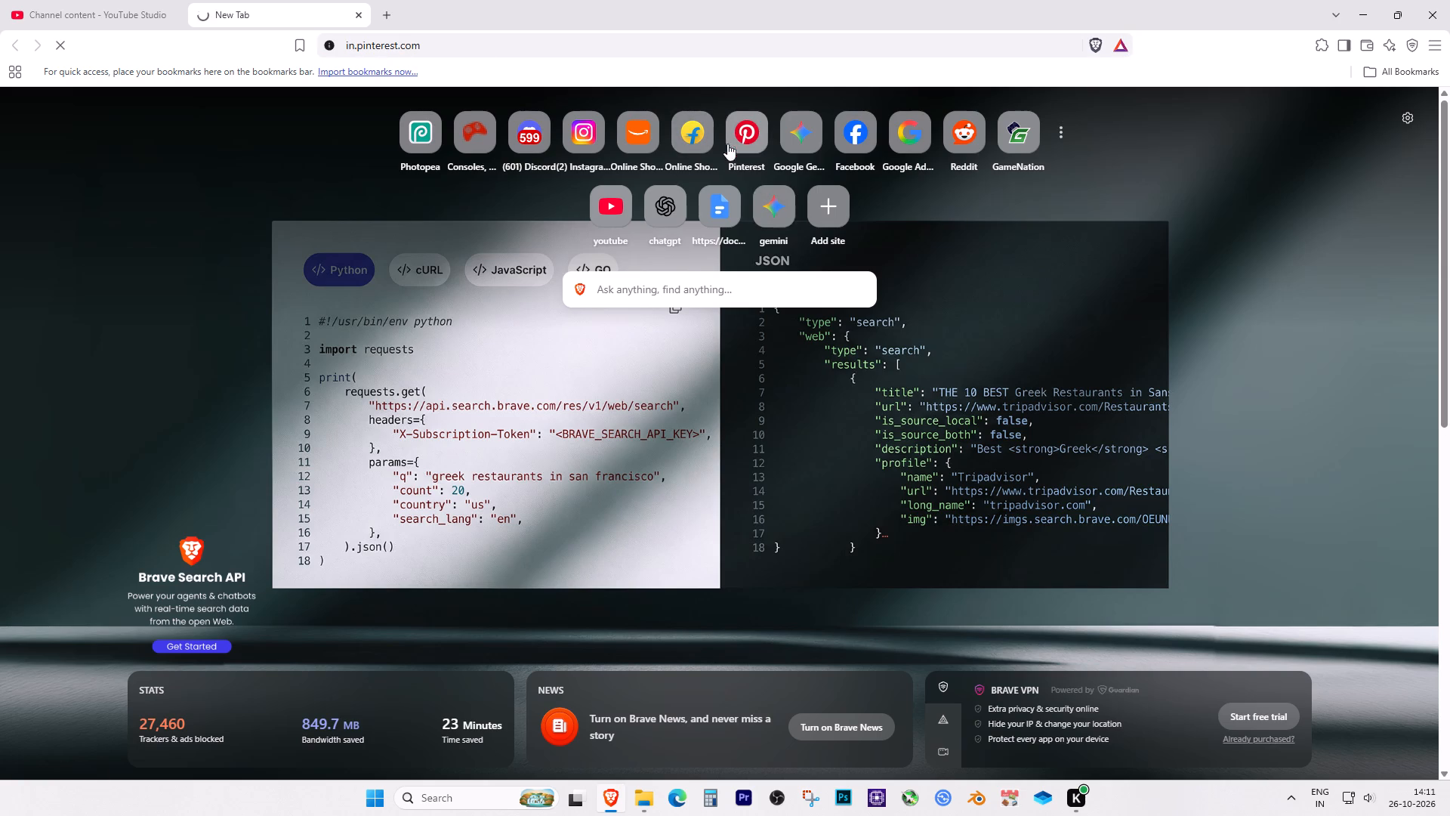
drag(1288, 458, 1270, 448)
scroll(1202, 568, down, 1)
drag(1078, 308, 1106, 322)
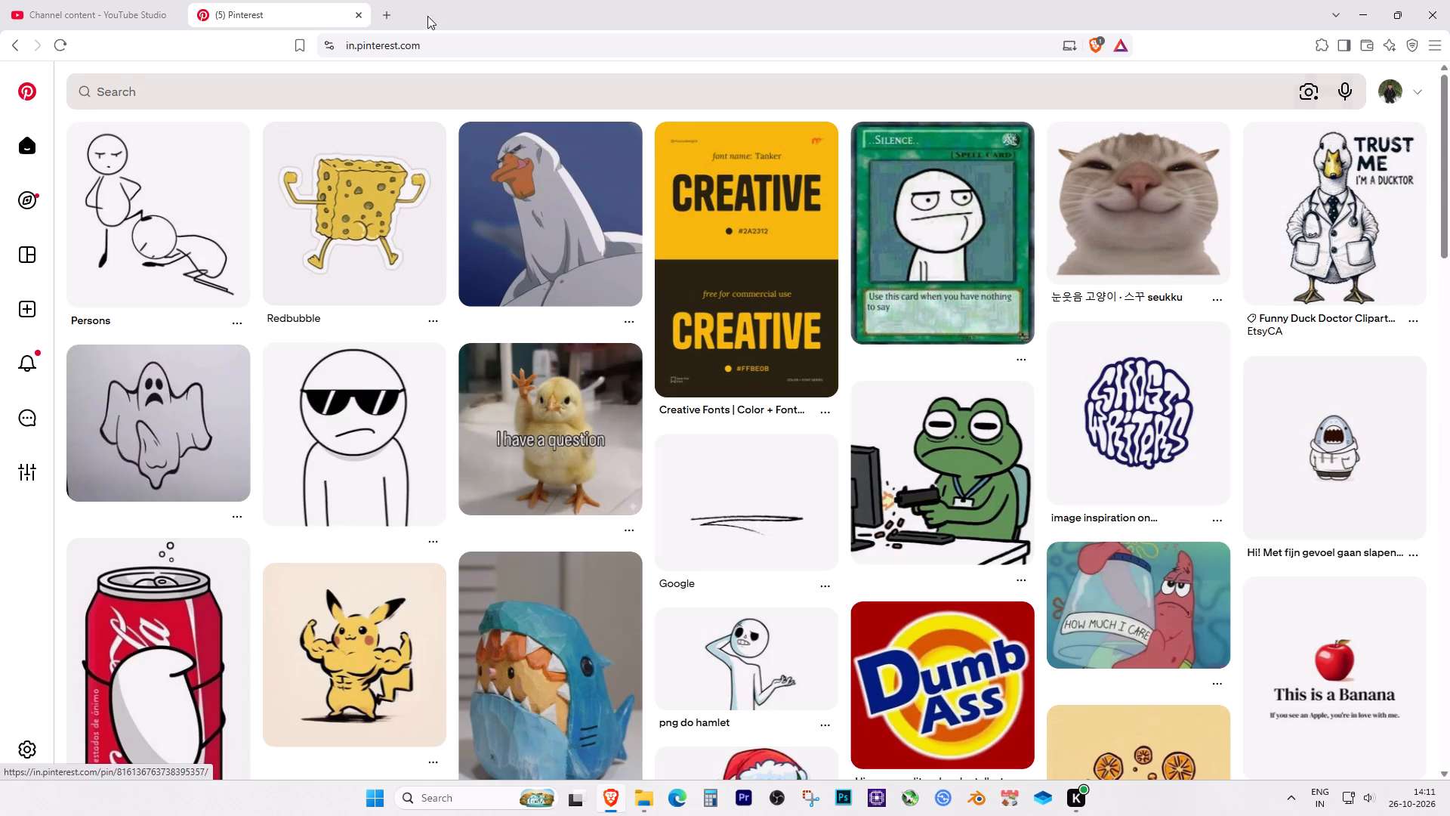
Open the Canva home page in another new tab.
click(391, 17)
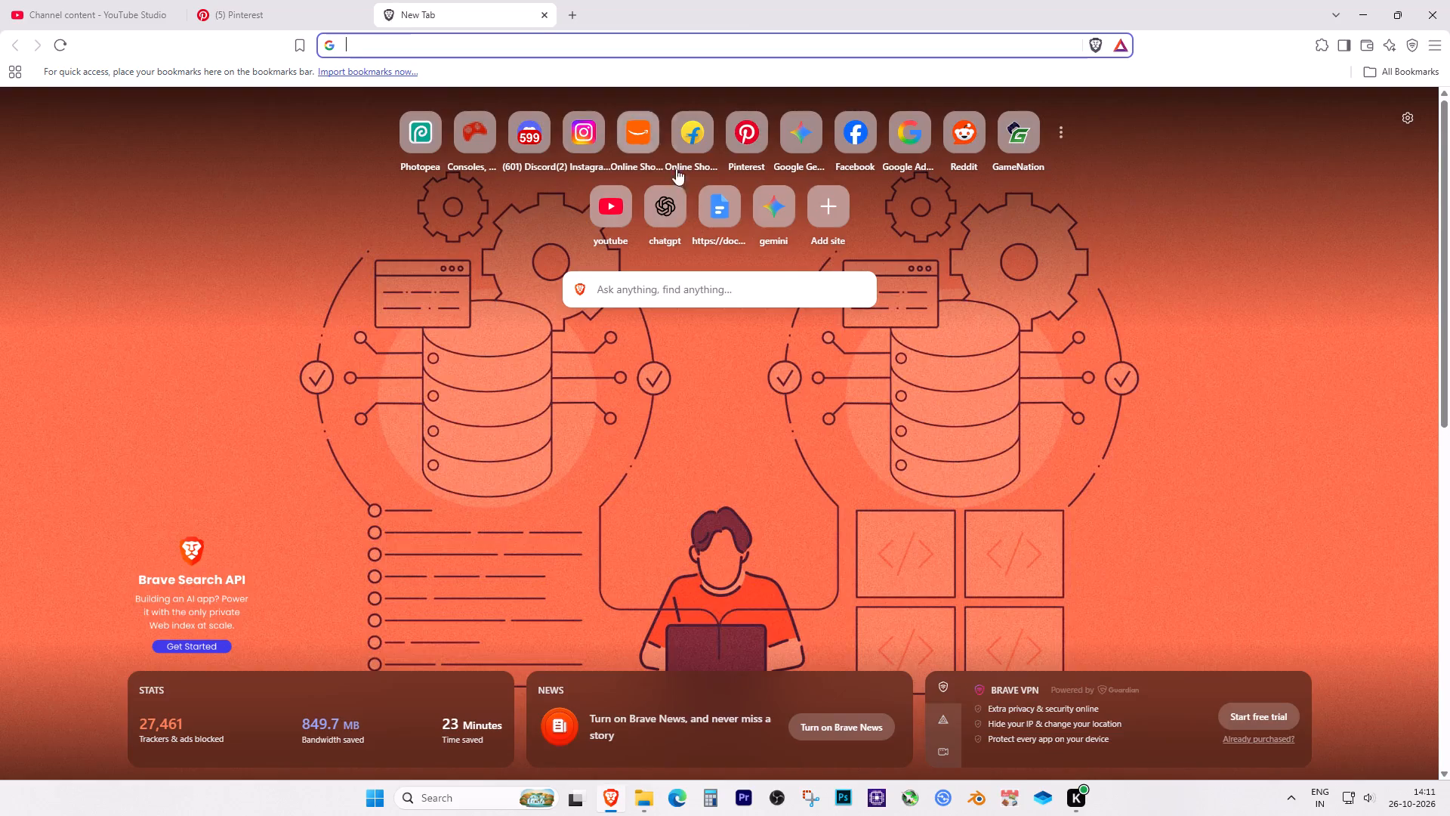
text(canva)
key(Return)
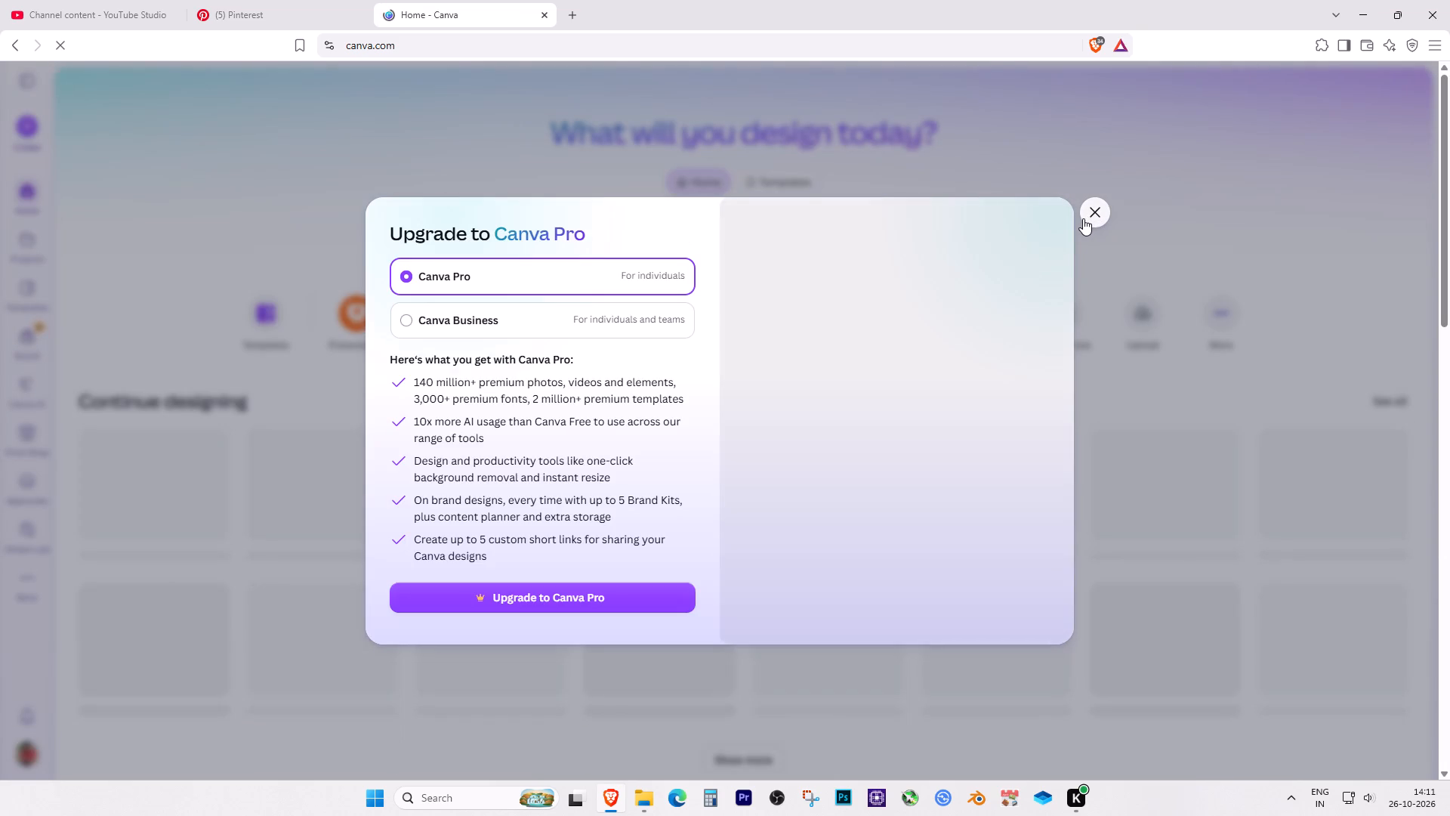
Dismiss the Canva Pro upgrade offer, open the recent design "this app can't open, the storage device might be missing", and close the home page.
click(1083, 218)
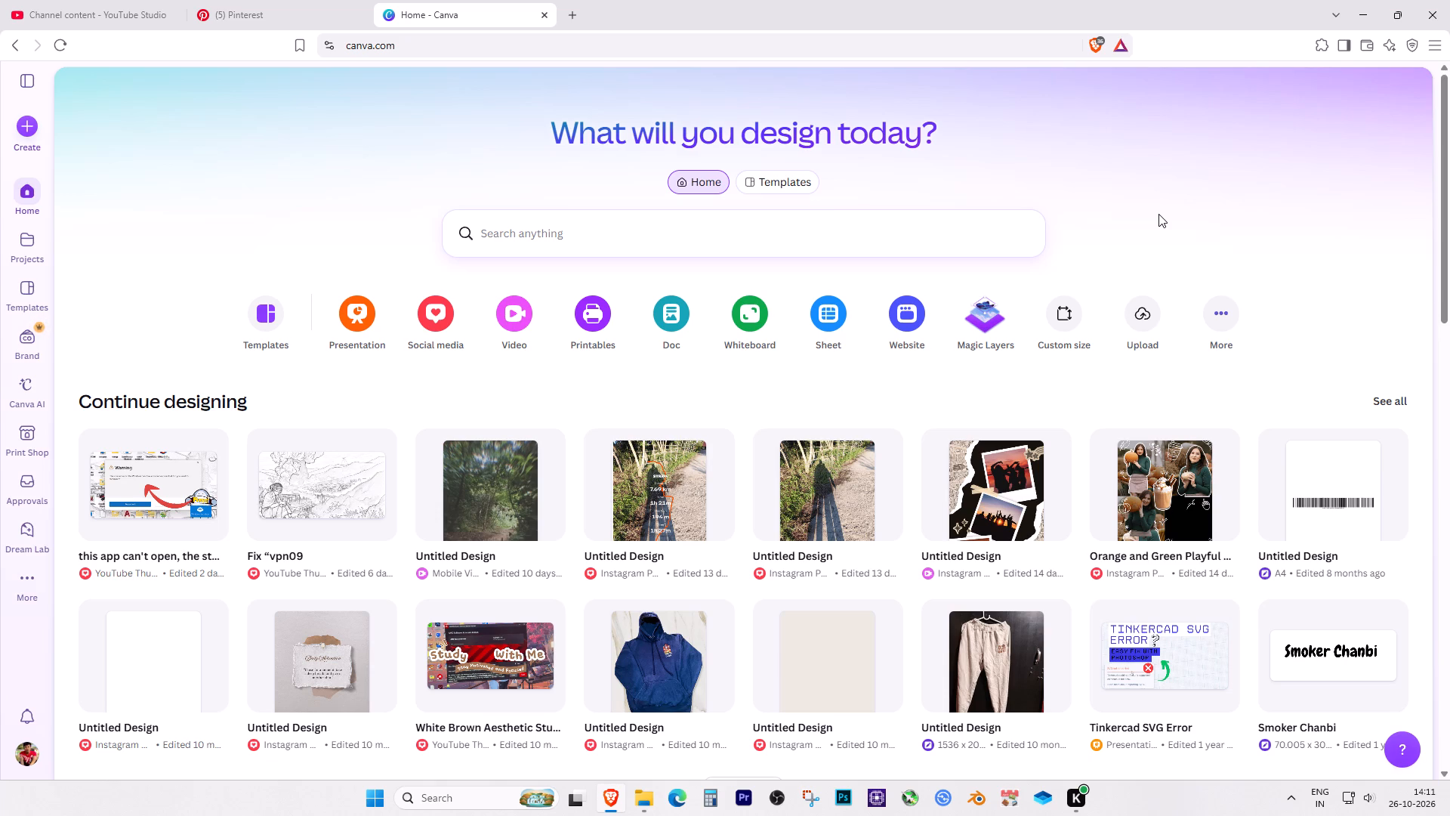
click(148, 483)
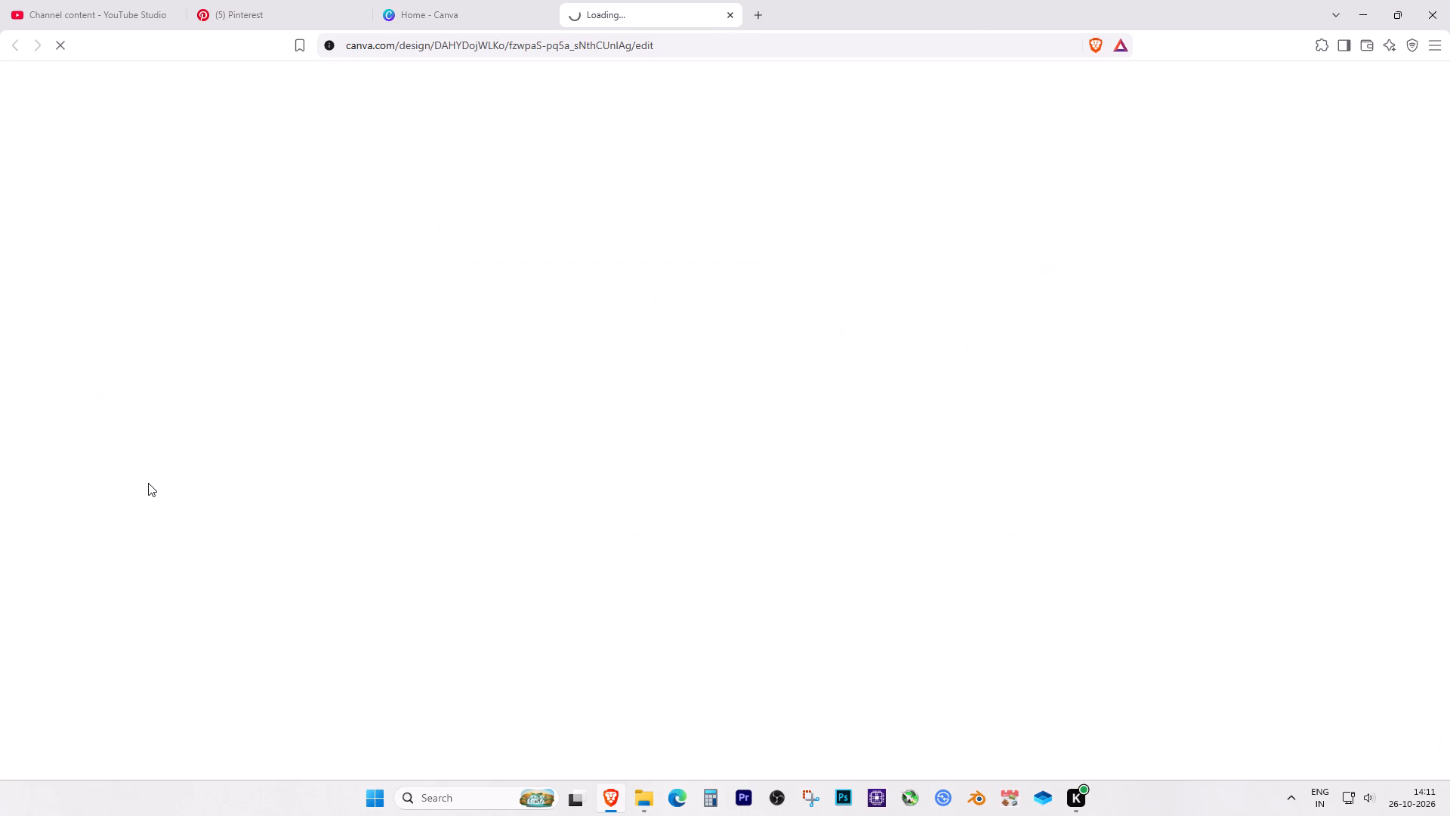
click(548, 15)
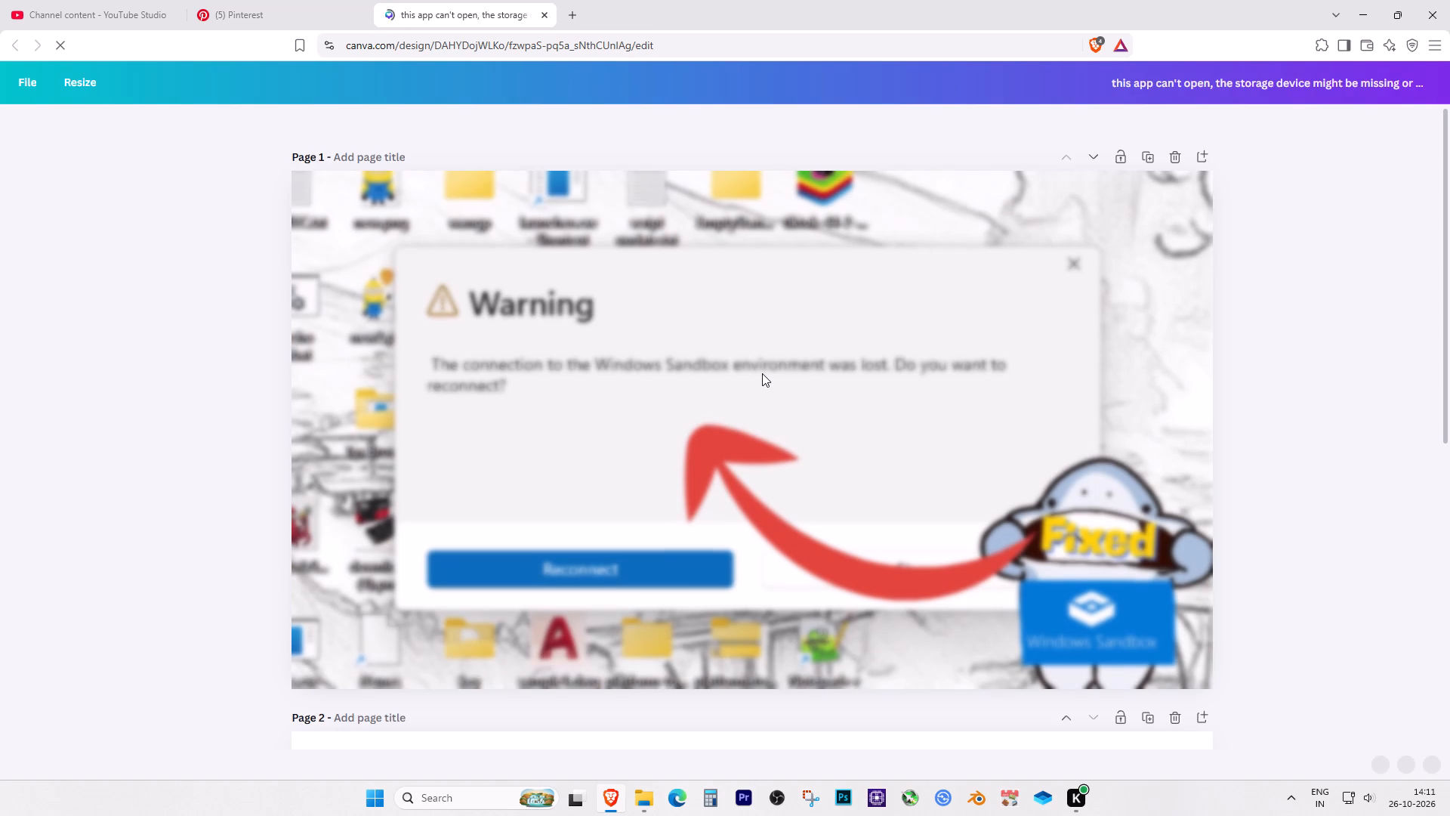
Clear page 1 by deleting the red arrow, the Fixed text, the character, the Windows Sandbox logo and the warning screenshot.
click(734, 498)
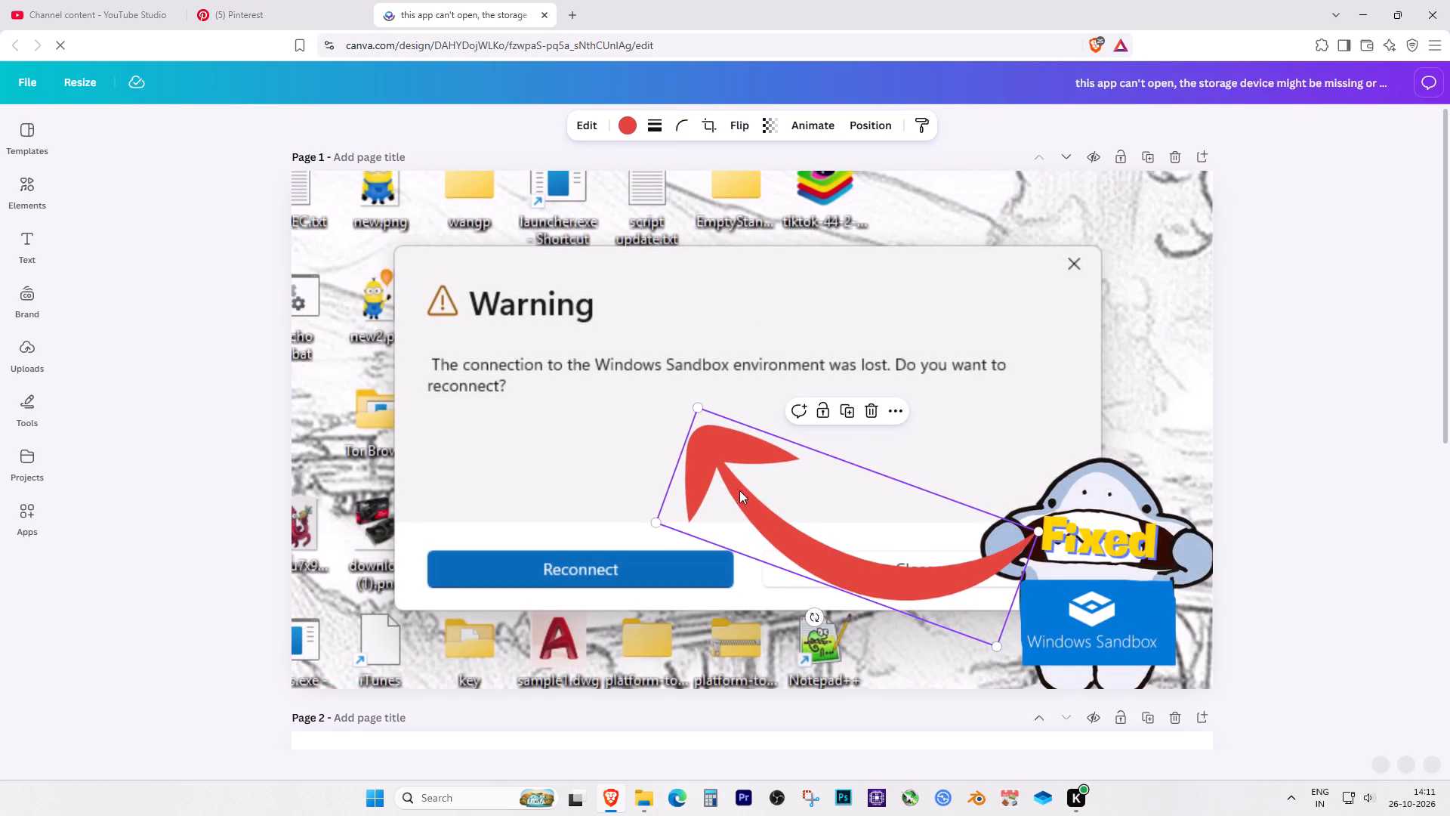
key(Delete)
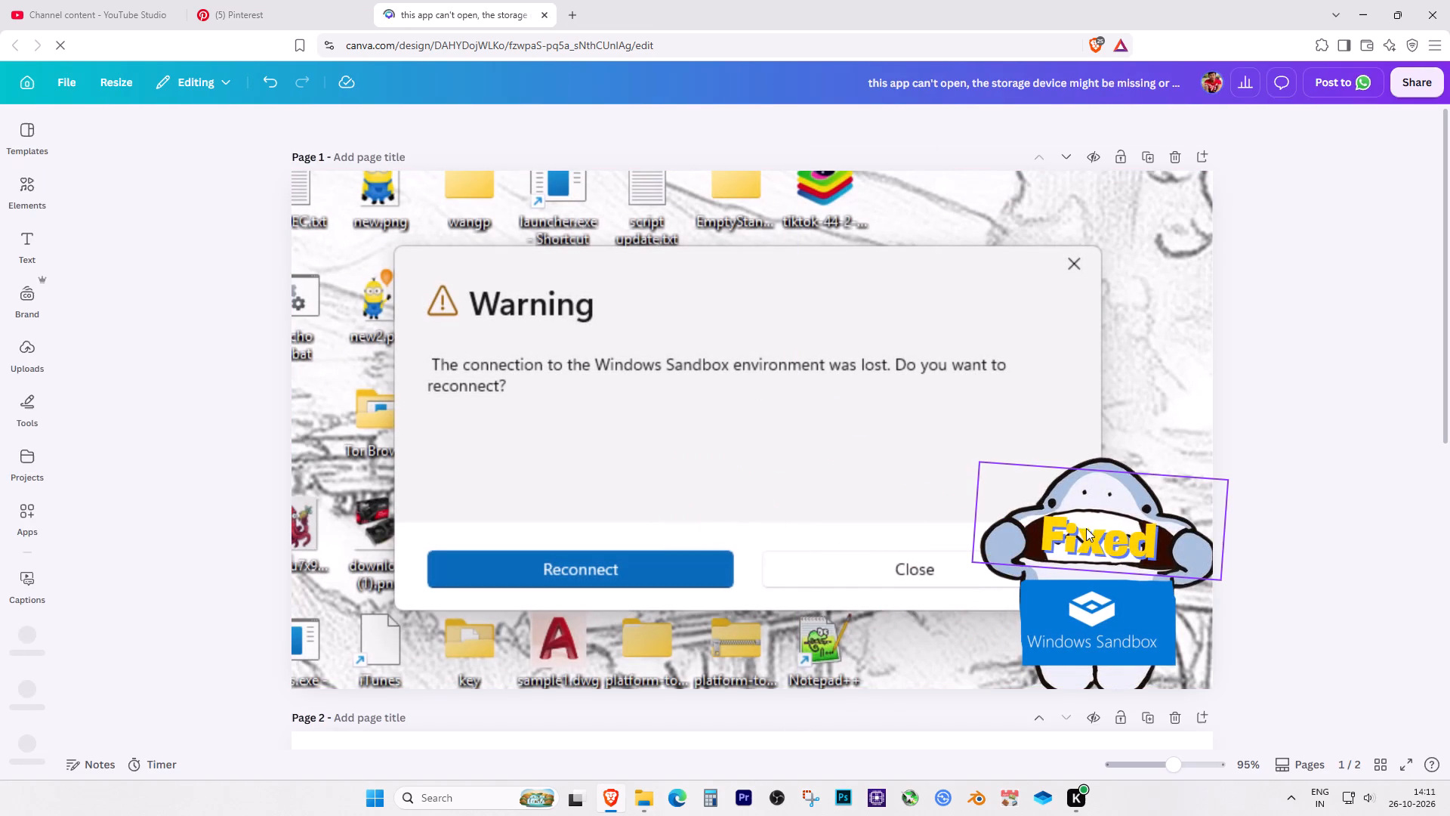
click(1086, 533)
click(1087, 507)
key(Delete)
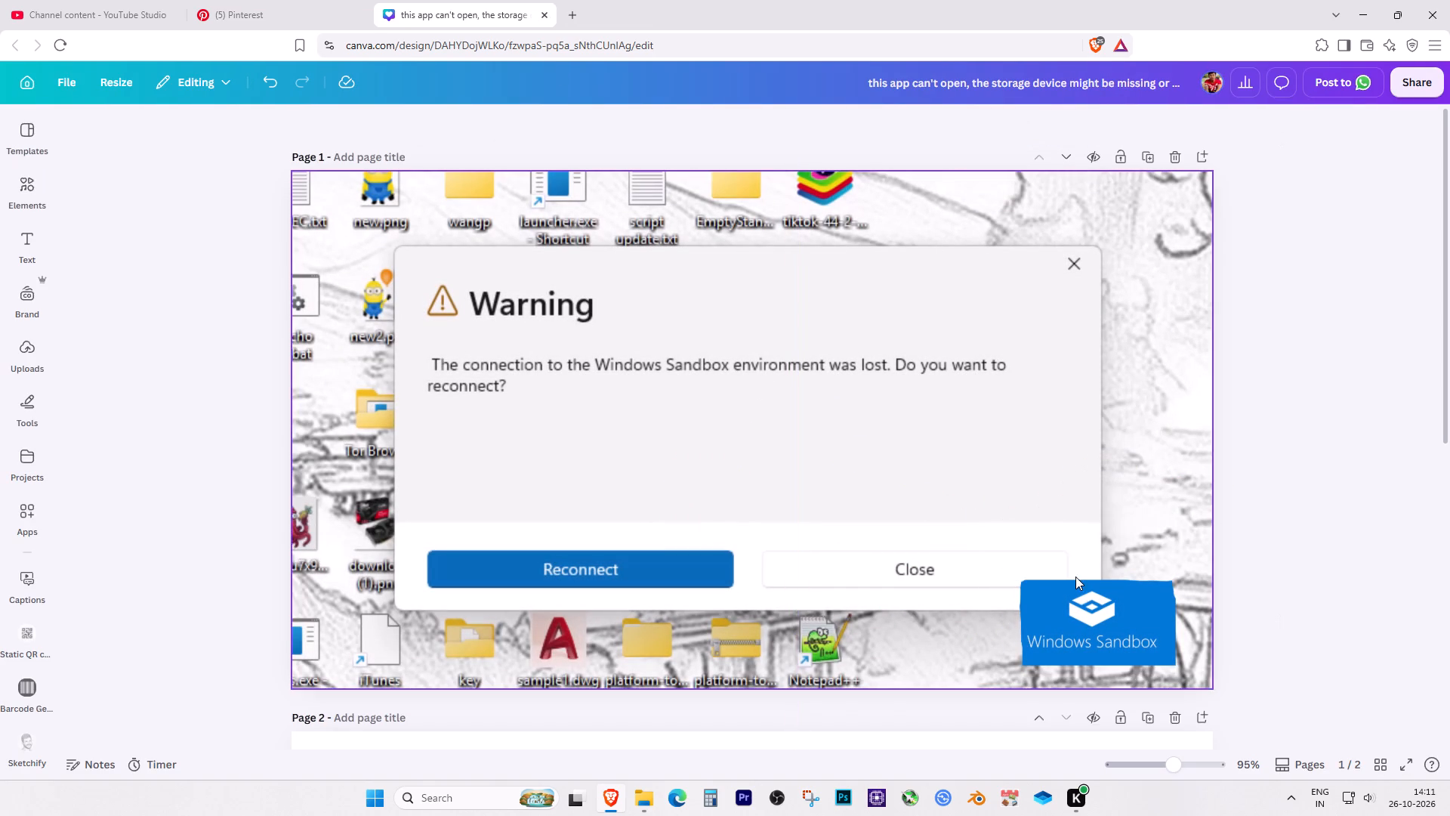
click(1077, 590)
key(Delete)
click(901, 475)
key(Delete)
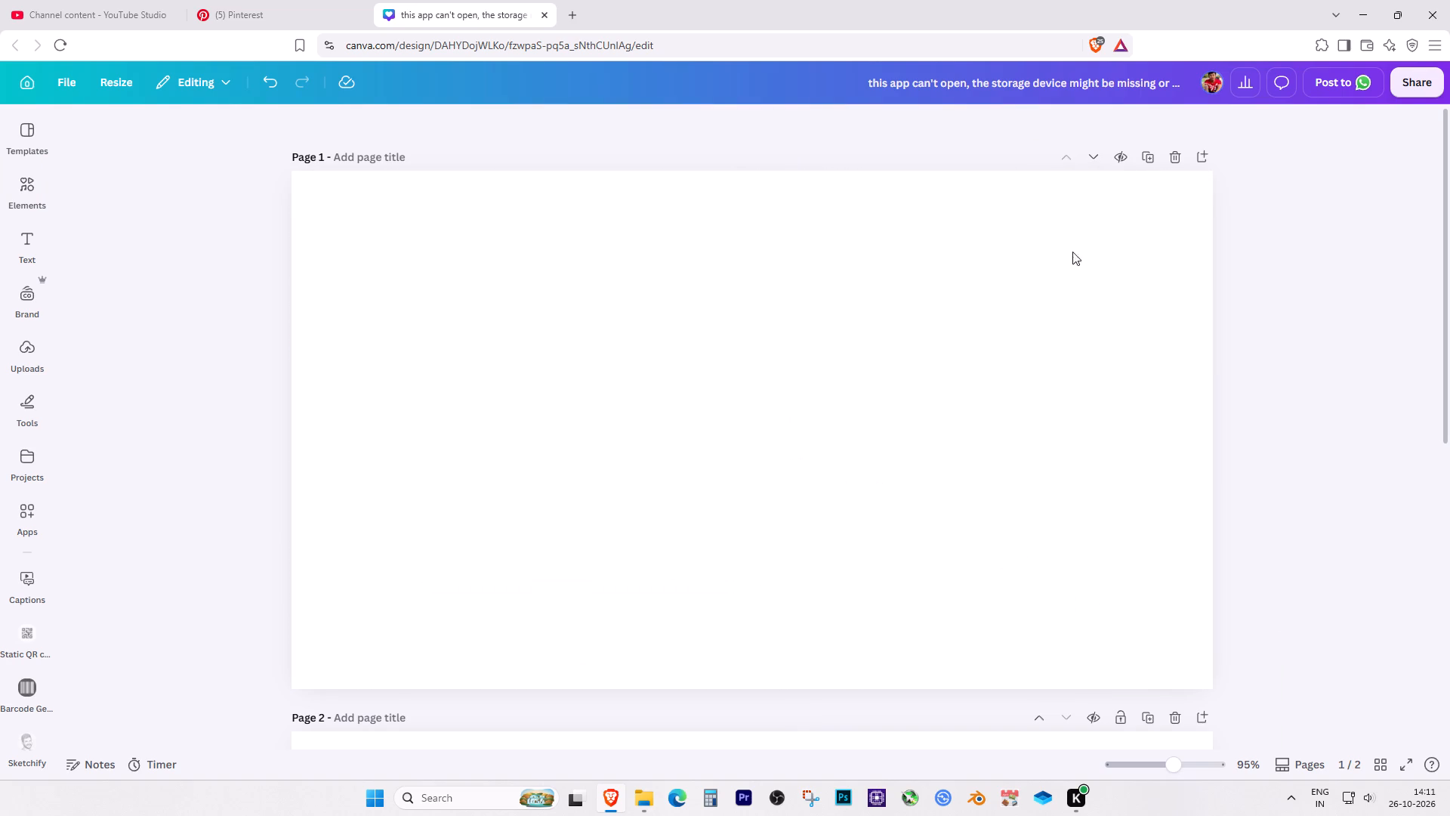
click(641, 799)
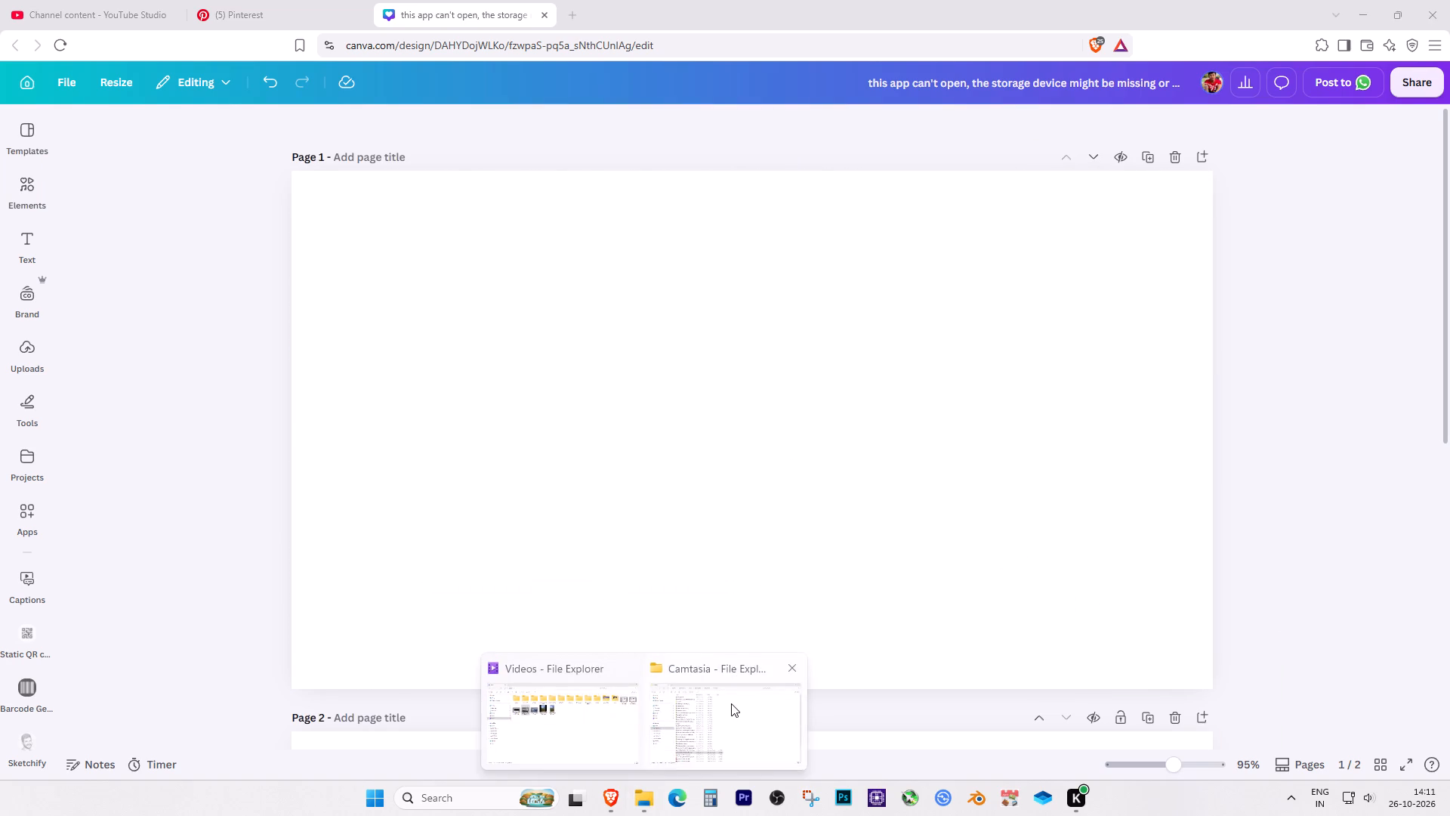
click(731, 703)
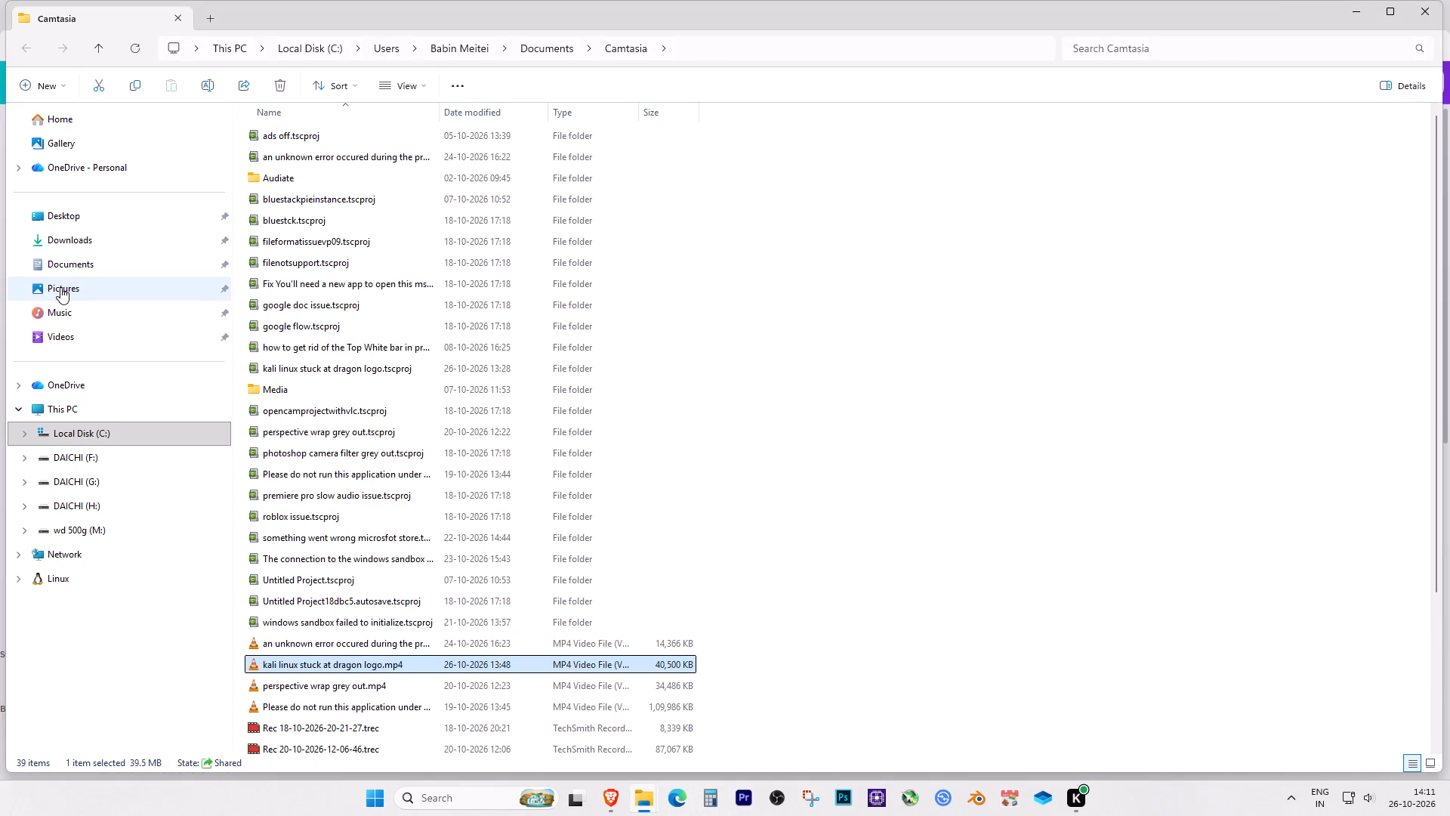
click(60, 287)
drag(615, 291, 701, 700)
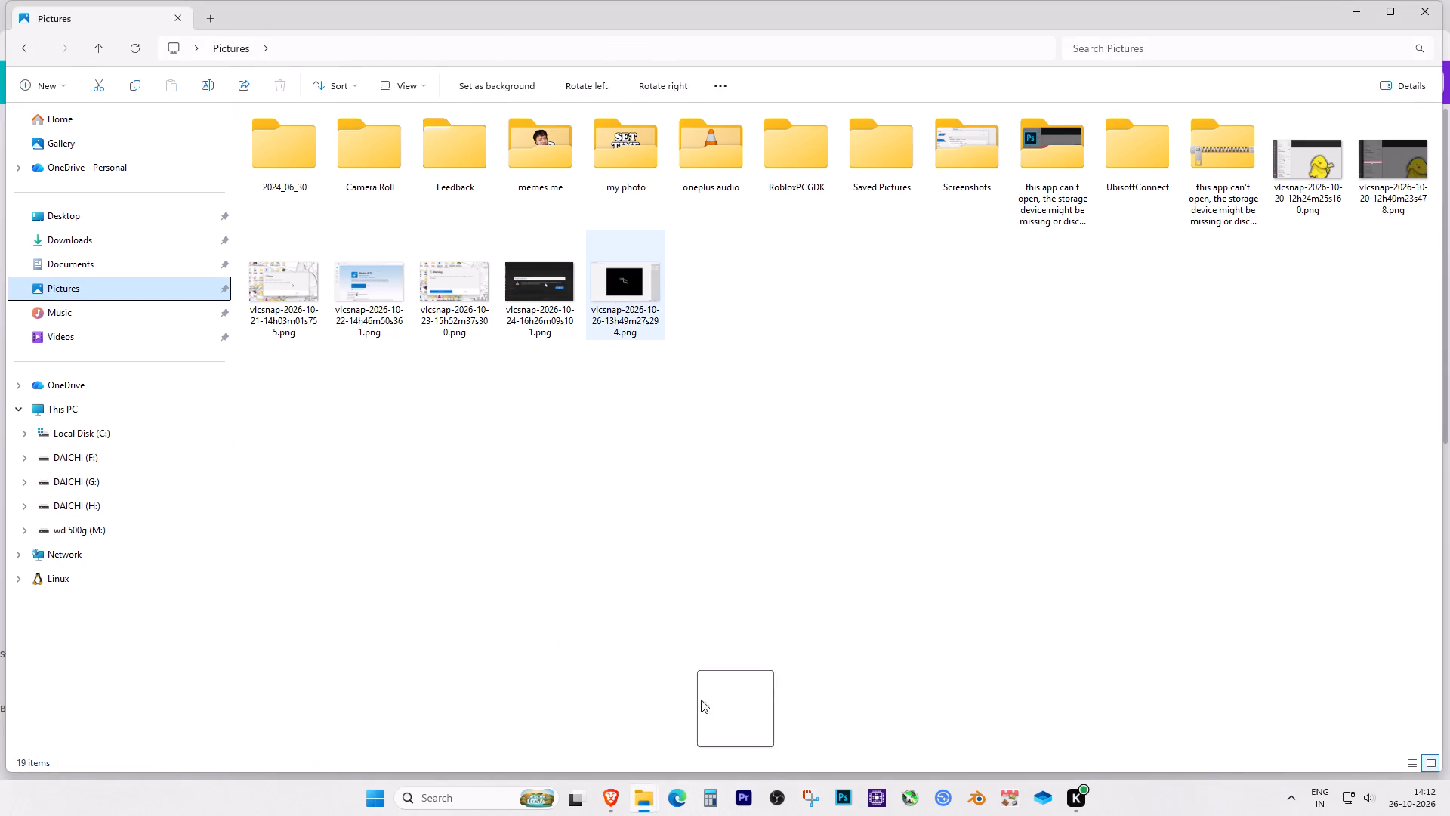
drag(701, 700, 656, 502)
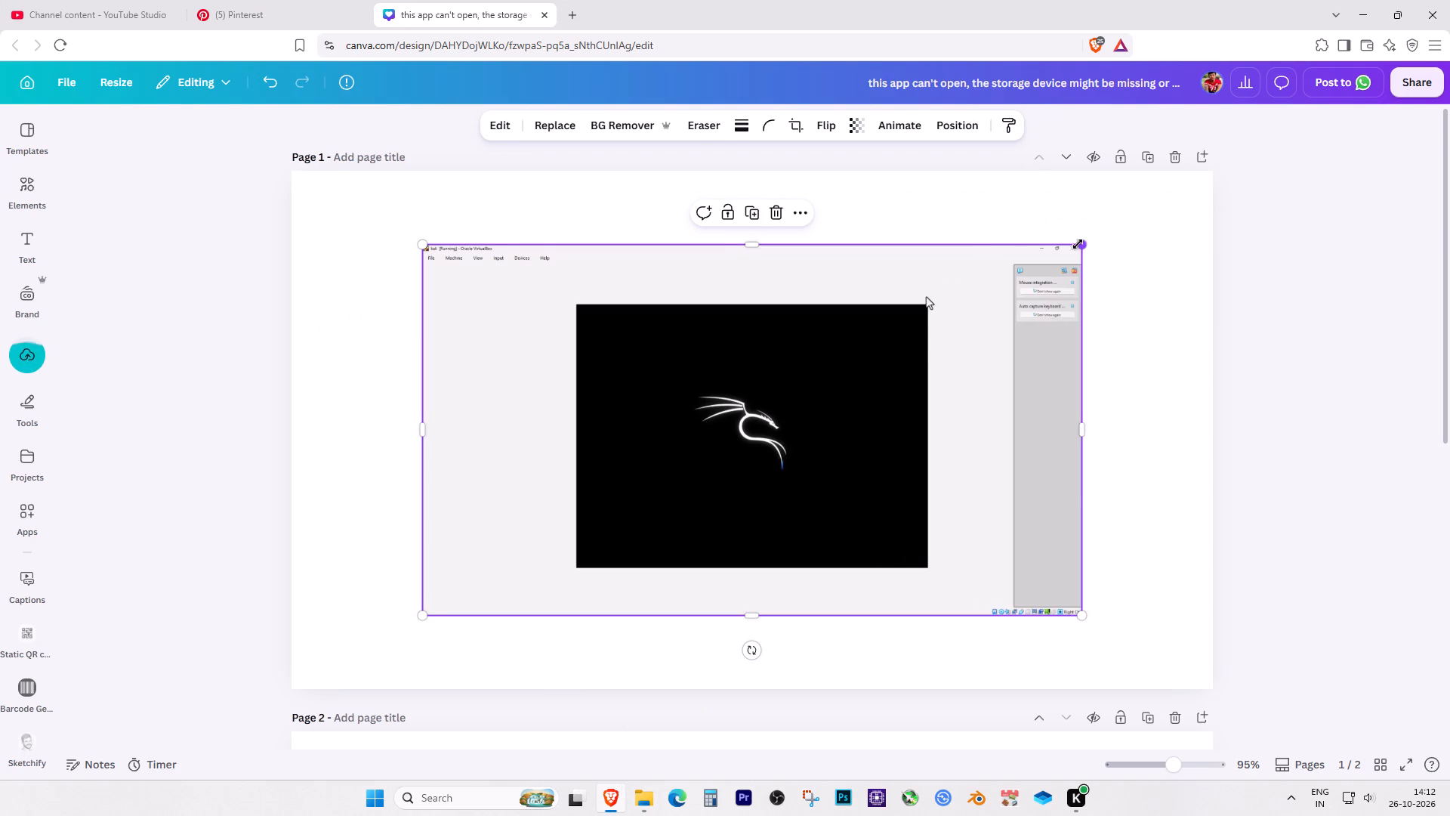
Enlarge the Kali VirtualBox screenshot to fill the whole of page 1 at 1,280 by 720.
drag(1078, 244, 1208, 162)
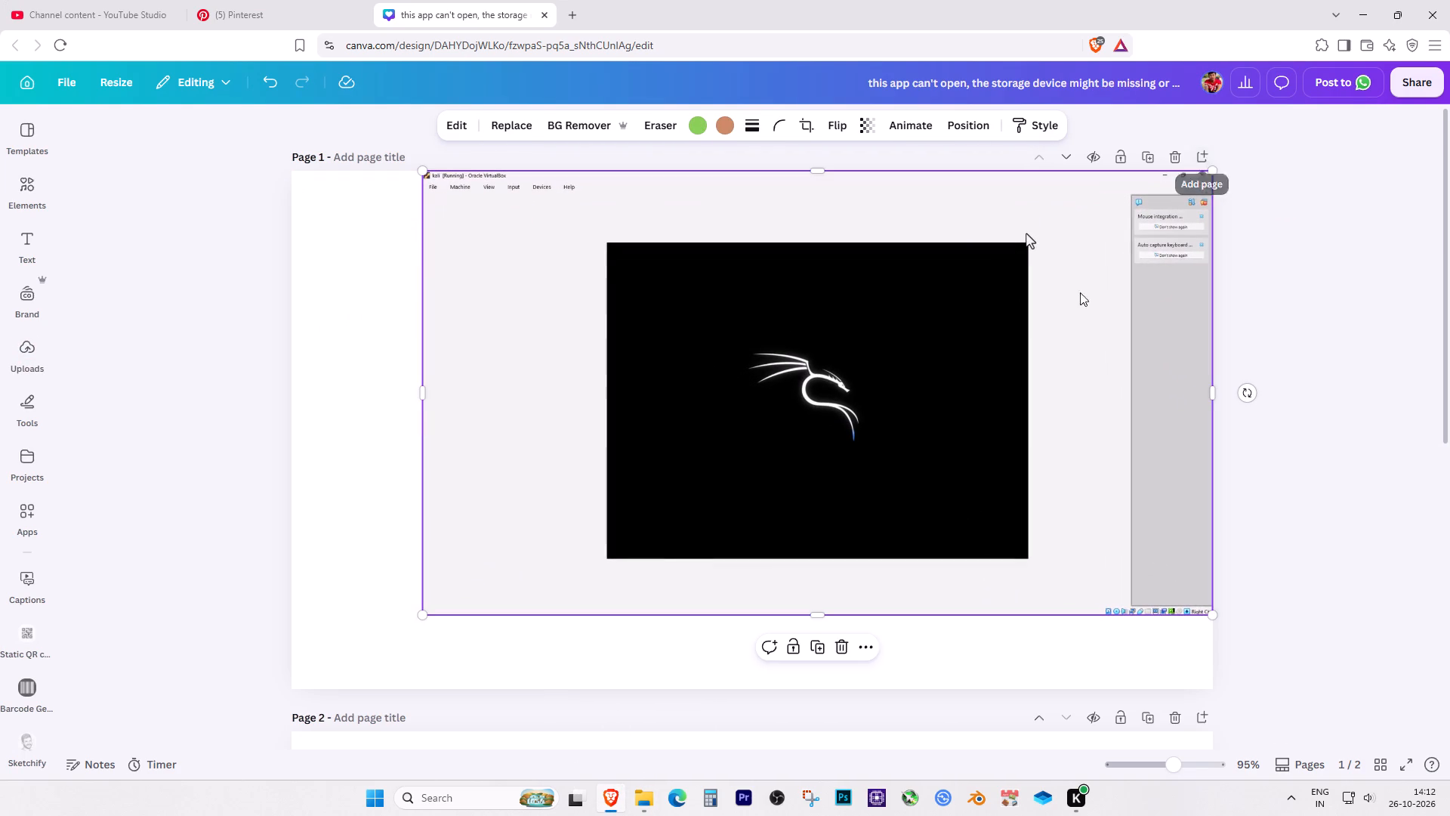
drag(422, 612, 285, 674)
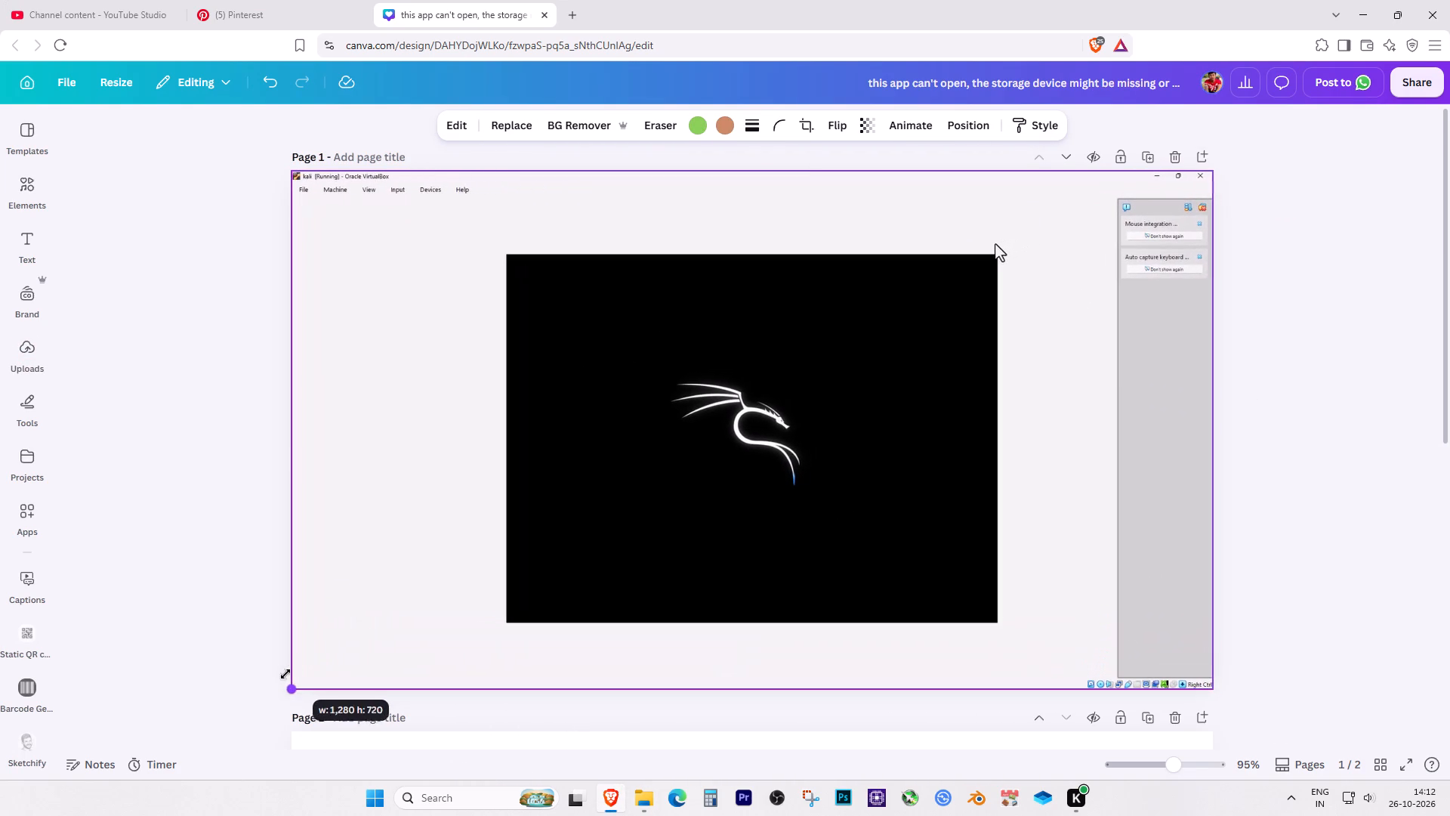
drag(285, 674, 283, 675)
click(1303, 528)
click(862, 529)
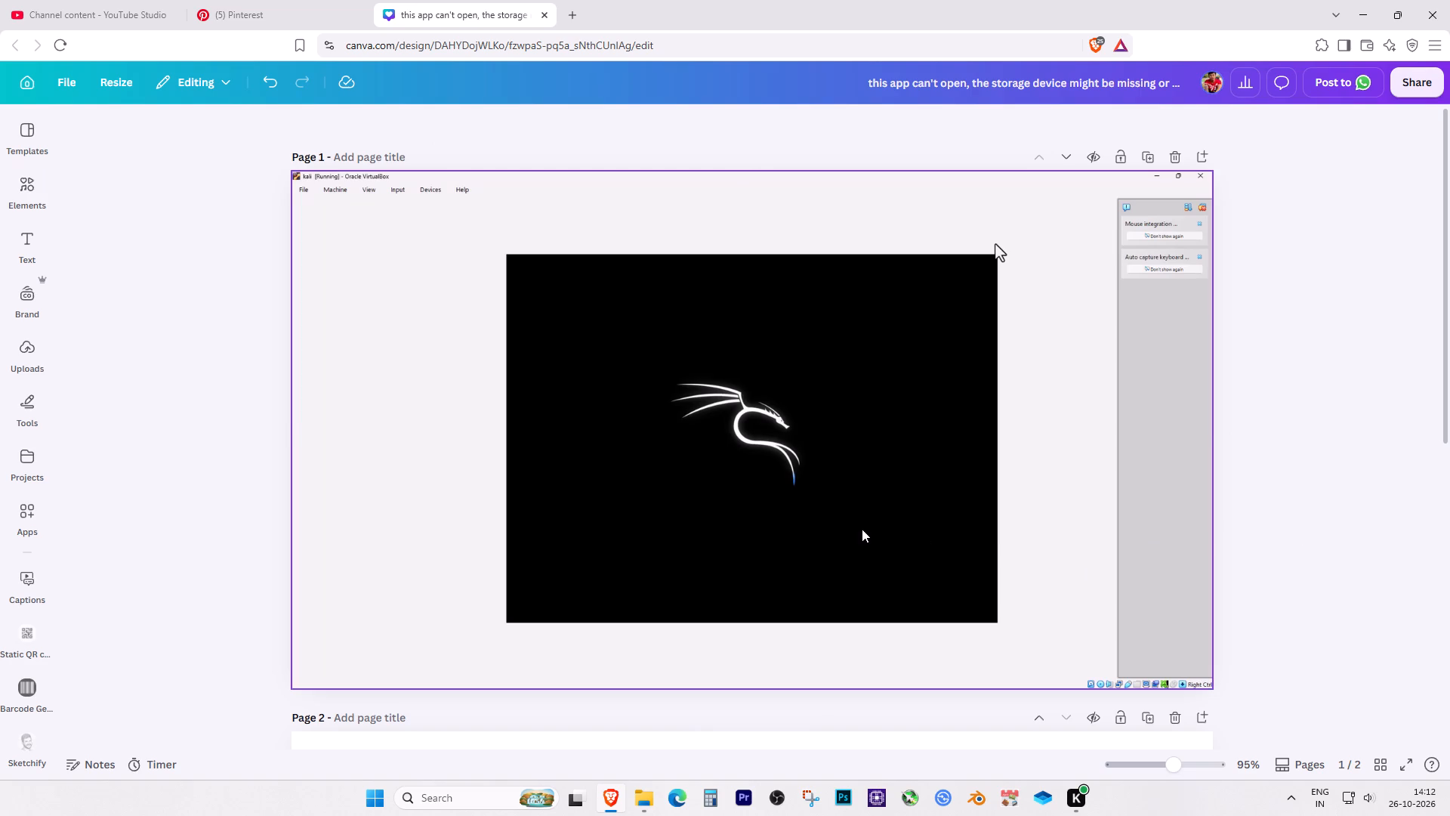
click(1377, 516)
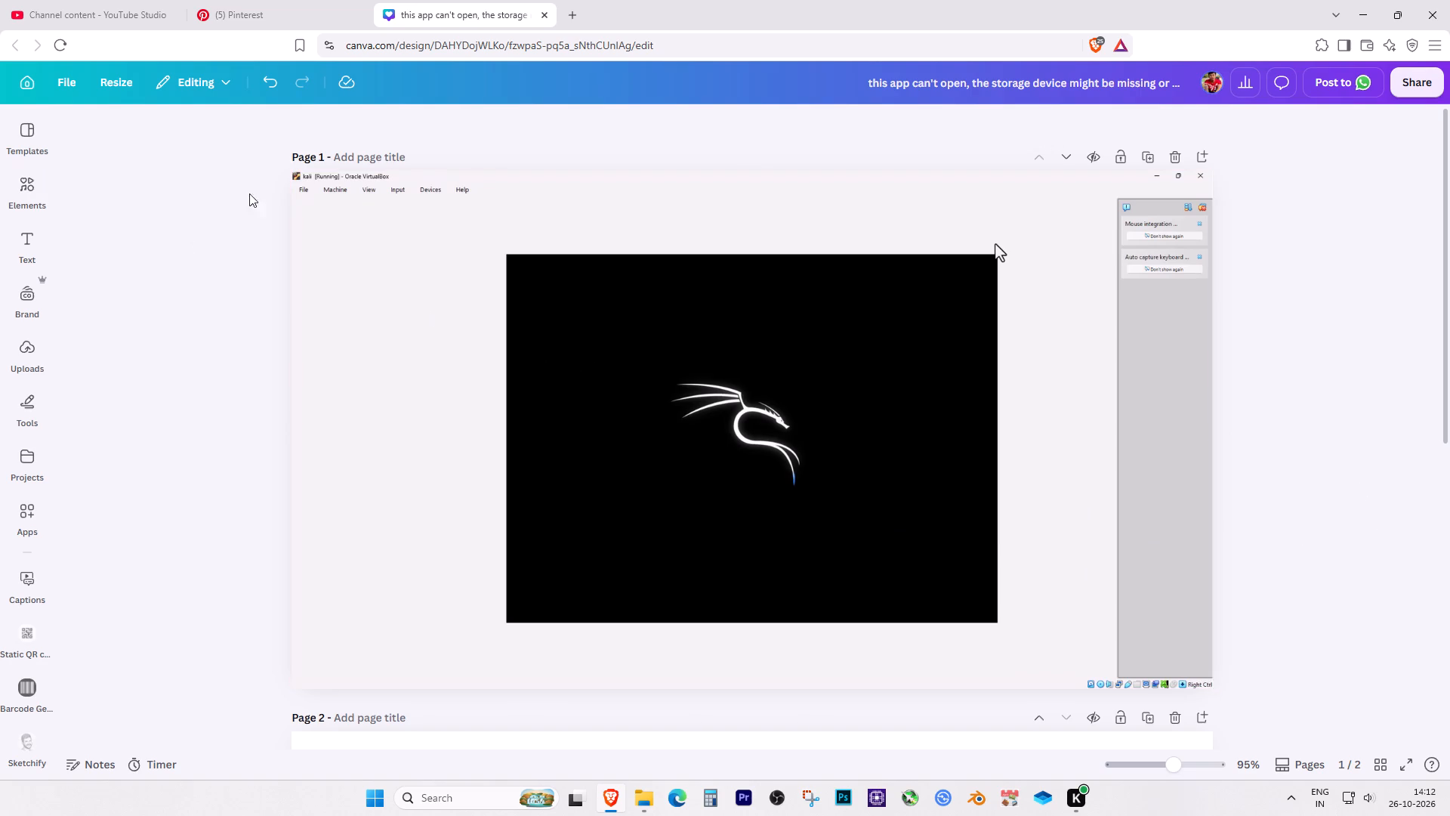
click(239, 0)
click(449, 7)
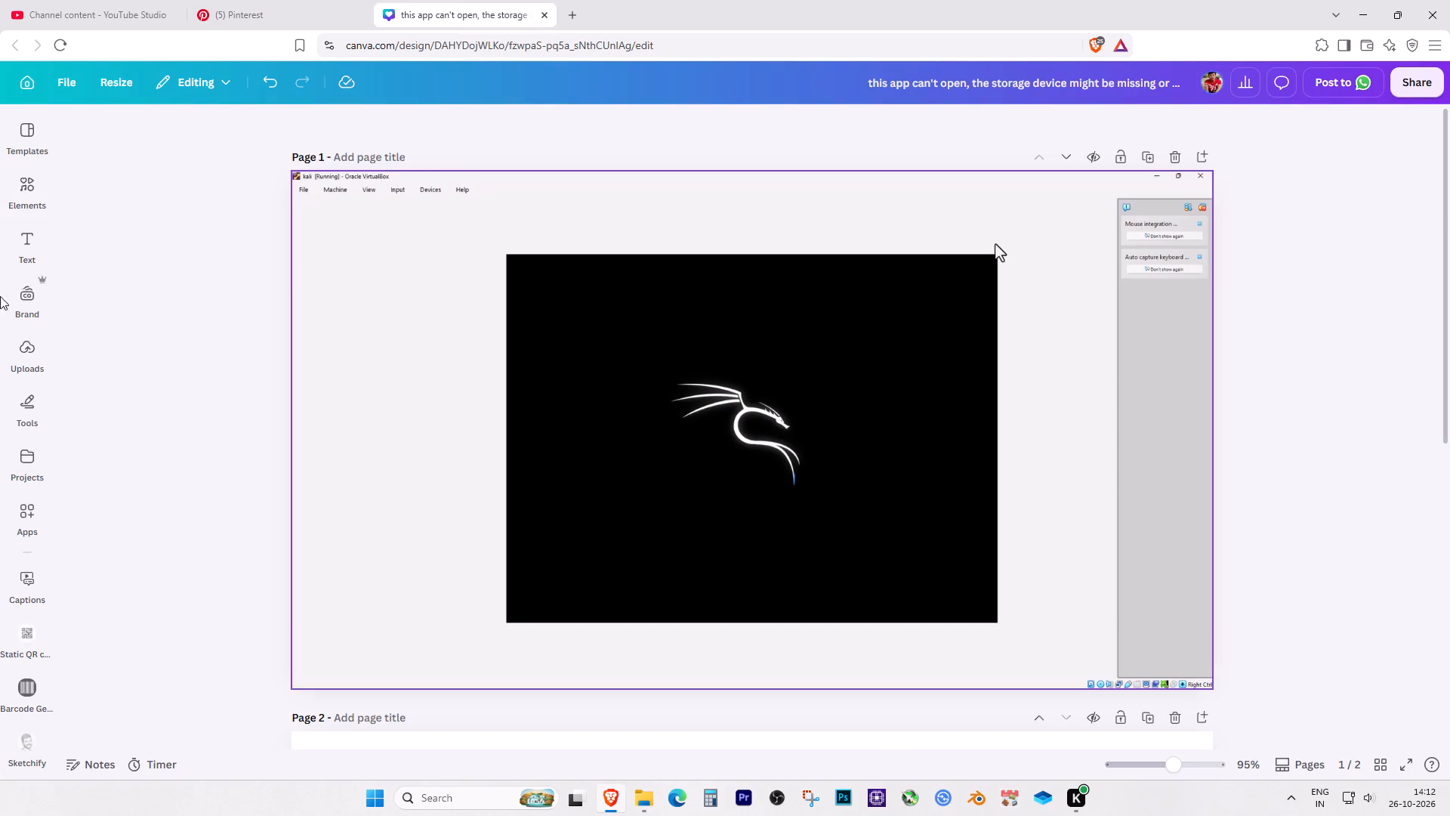
Browse the ready-made font combinations for a text style to use on the thumbnail.
click(27, 229)
click(23, 199)
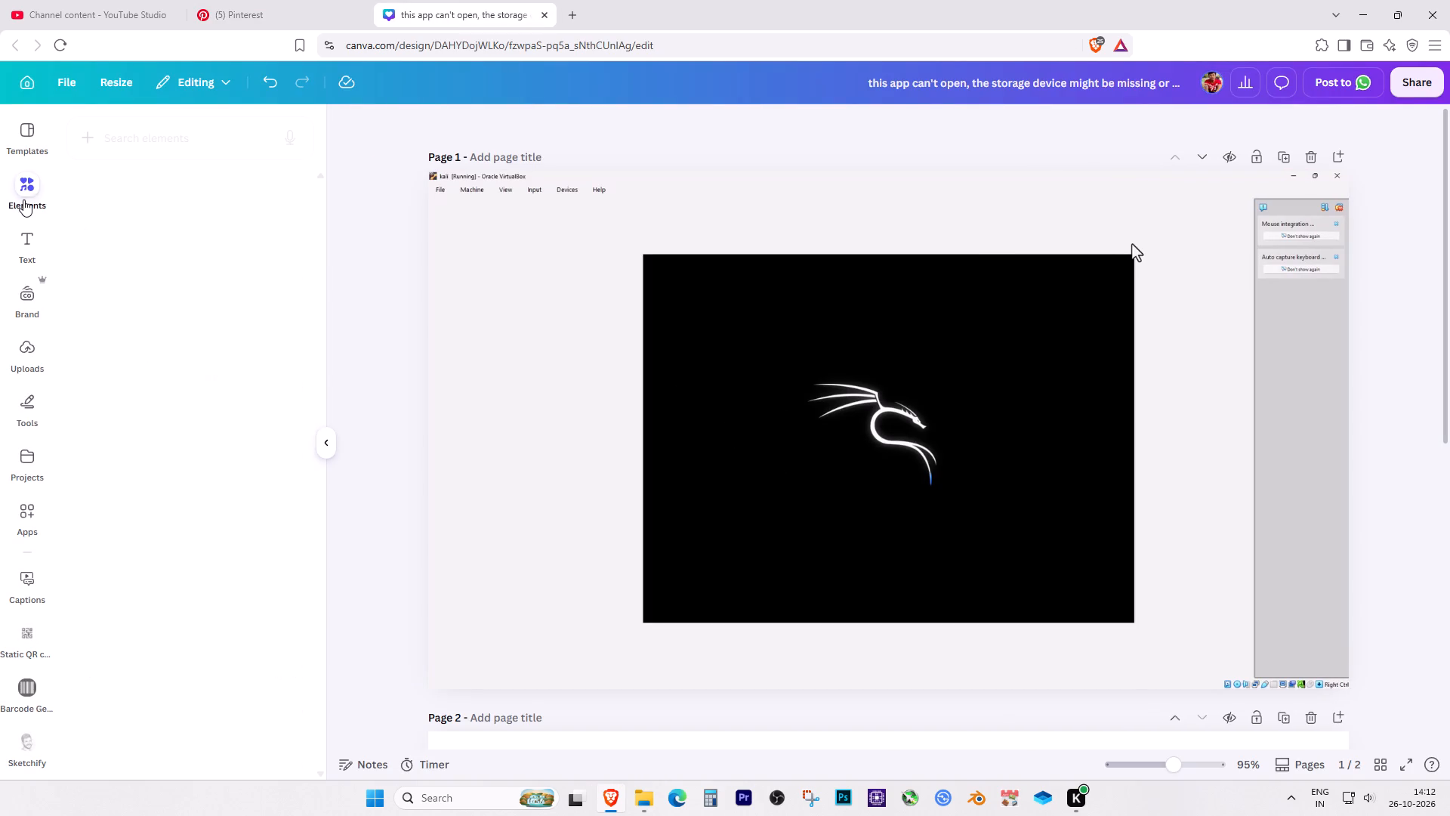
click(11, 240)
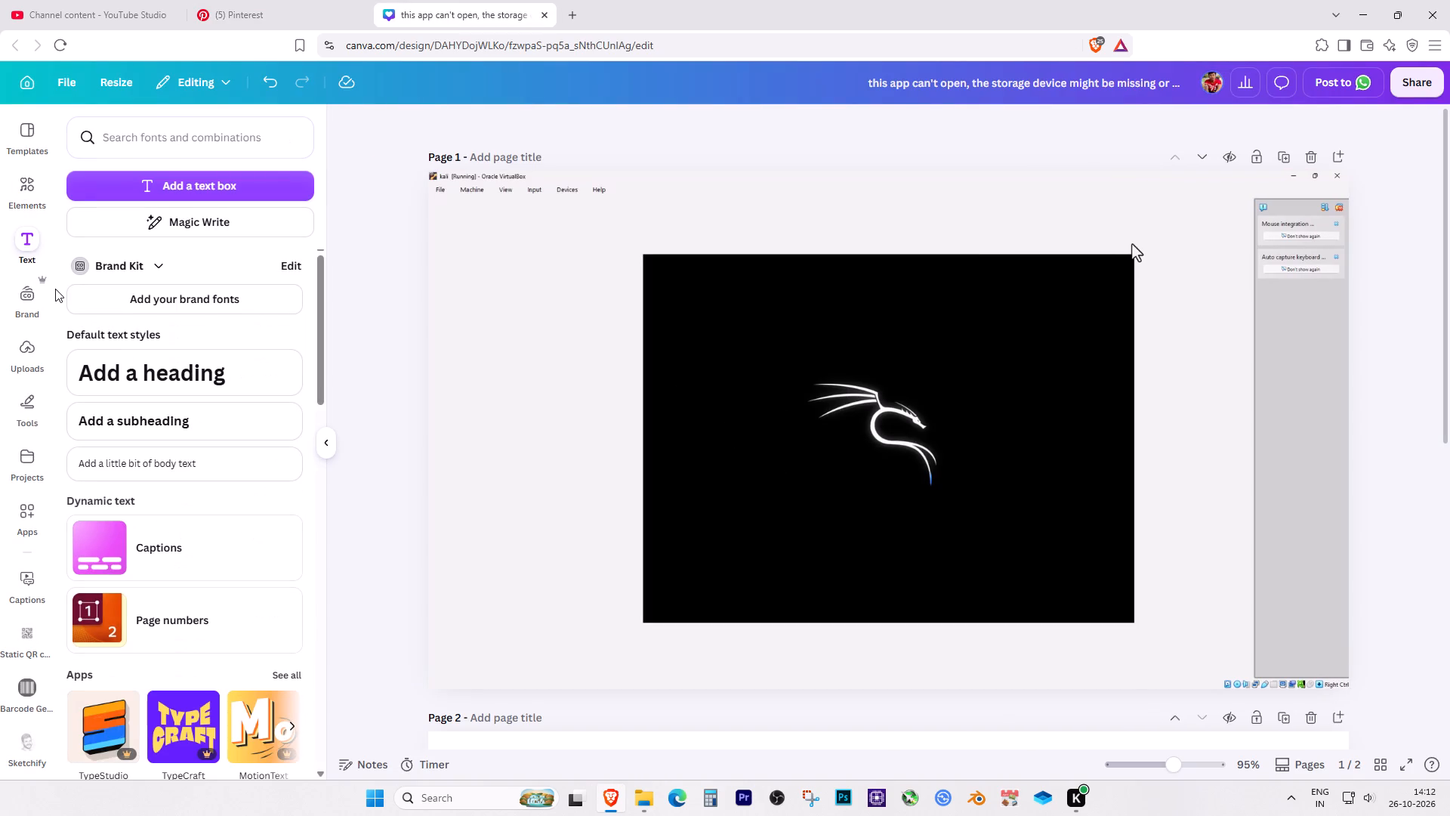
scroll(114, 442, down, 3)
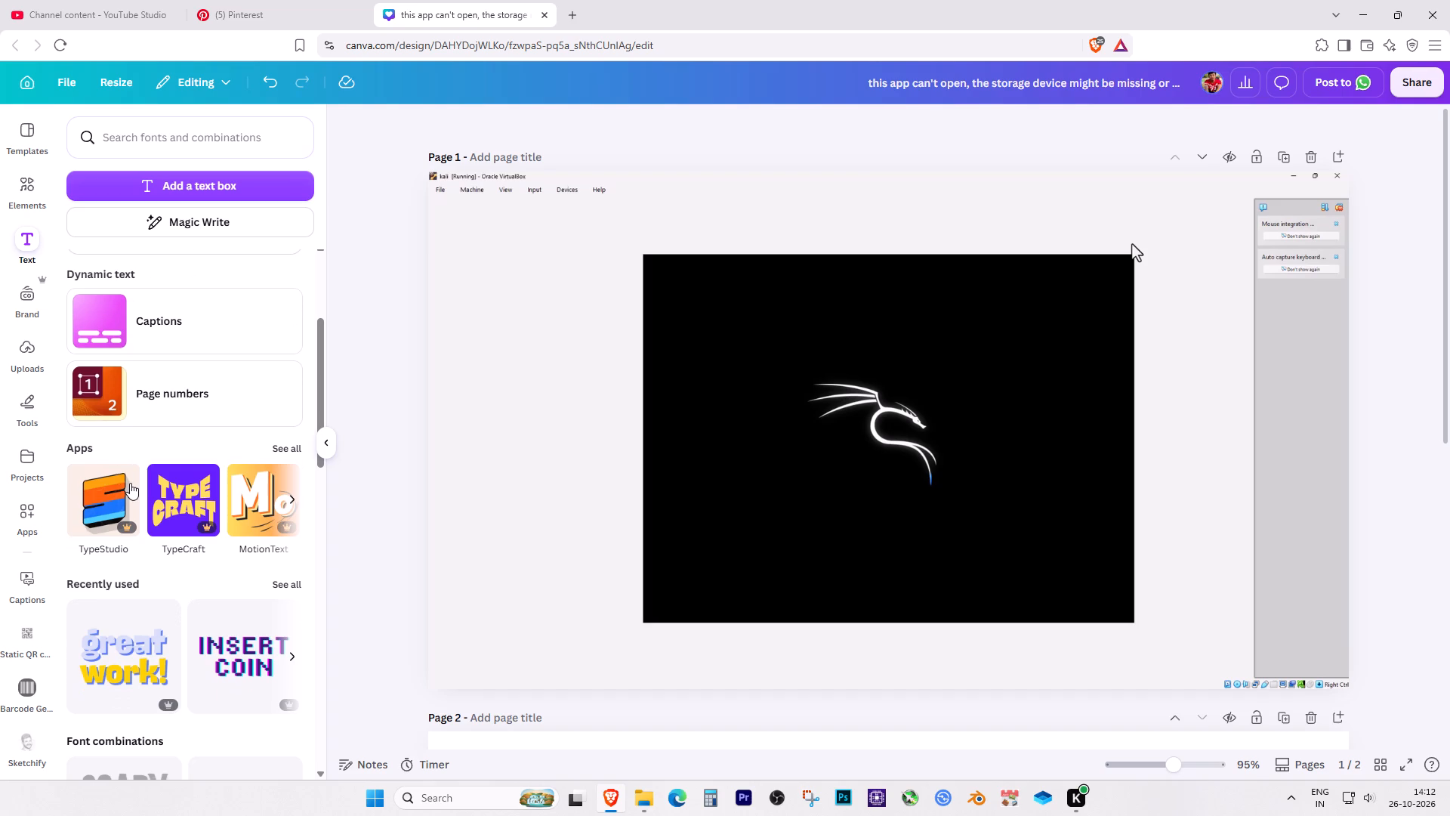
scroll(130, 483, down, 5)
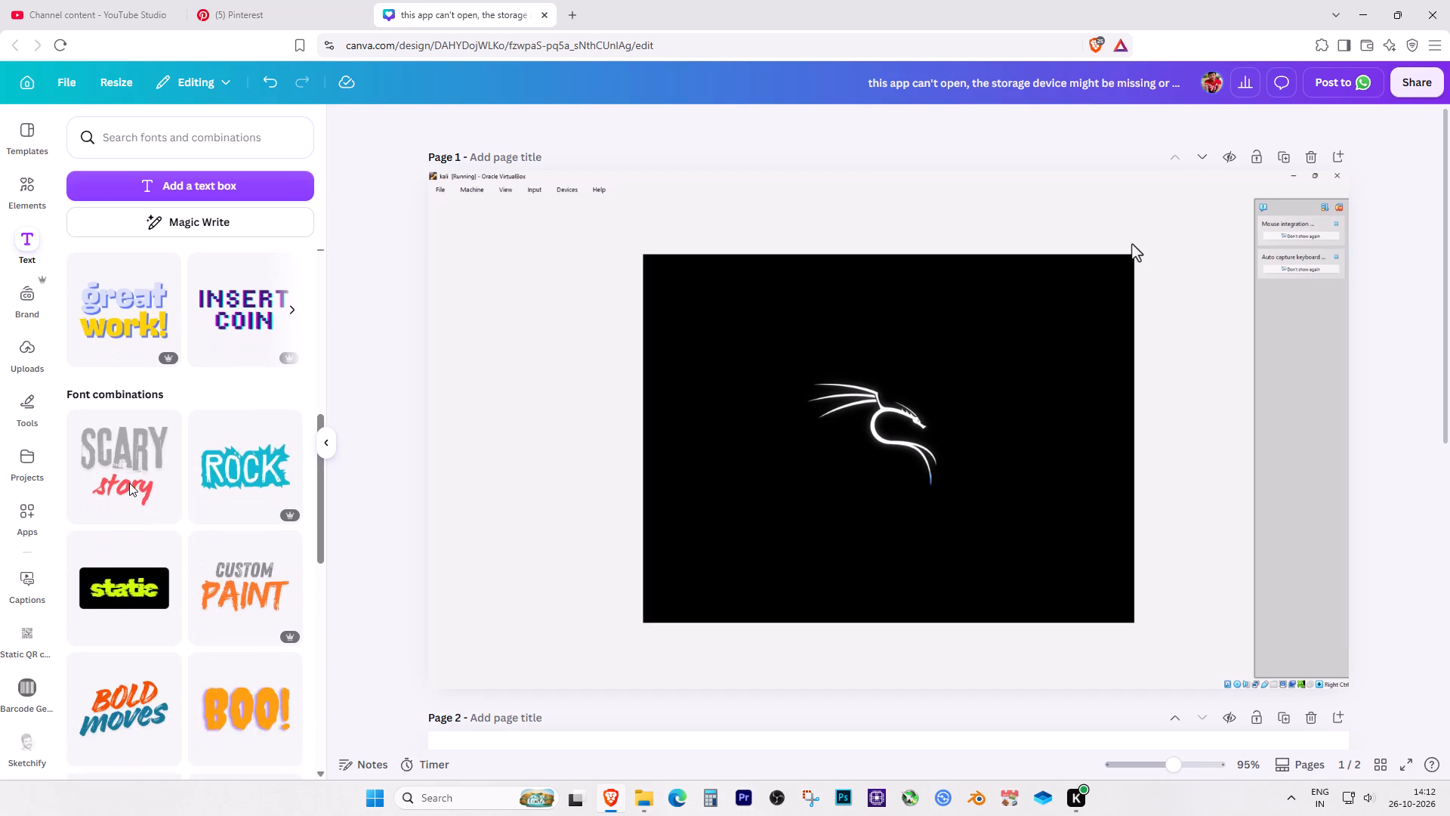
scroll(129, 483, down, 6)
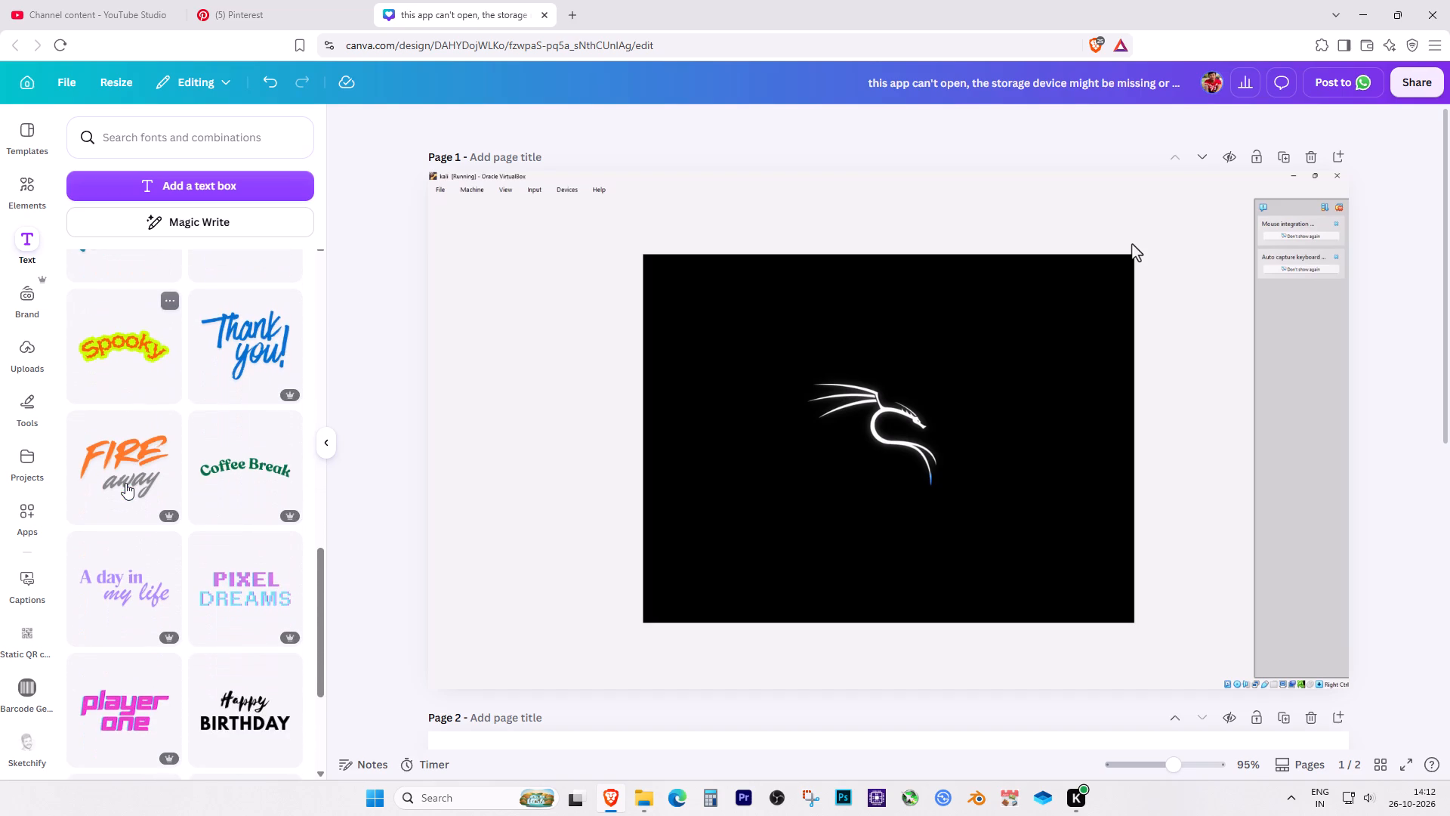
scroll(125, 483, down, 4)
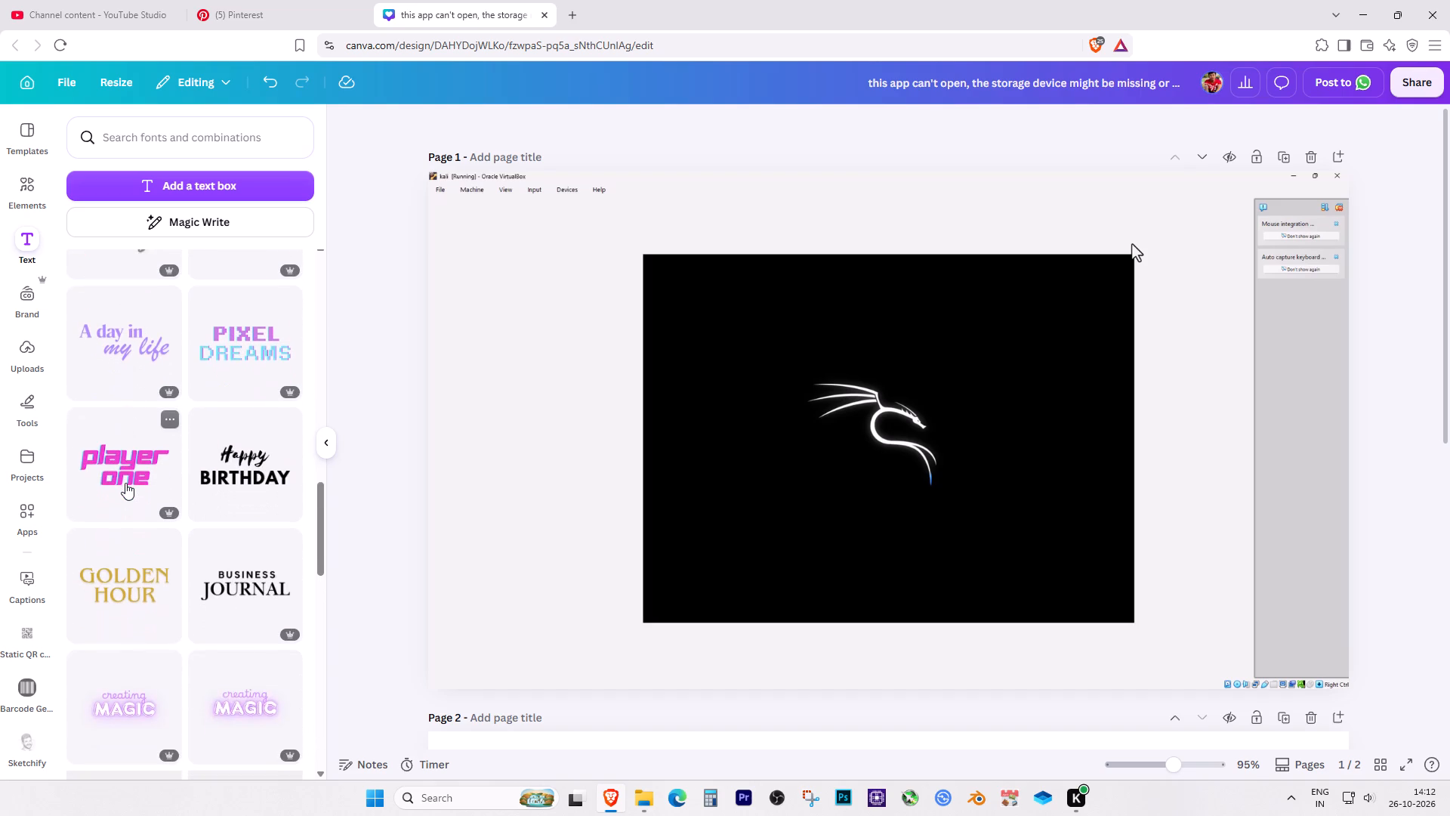
scroll(125, 483, down, 6)
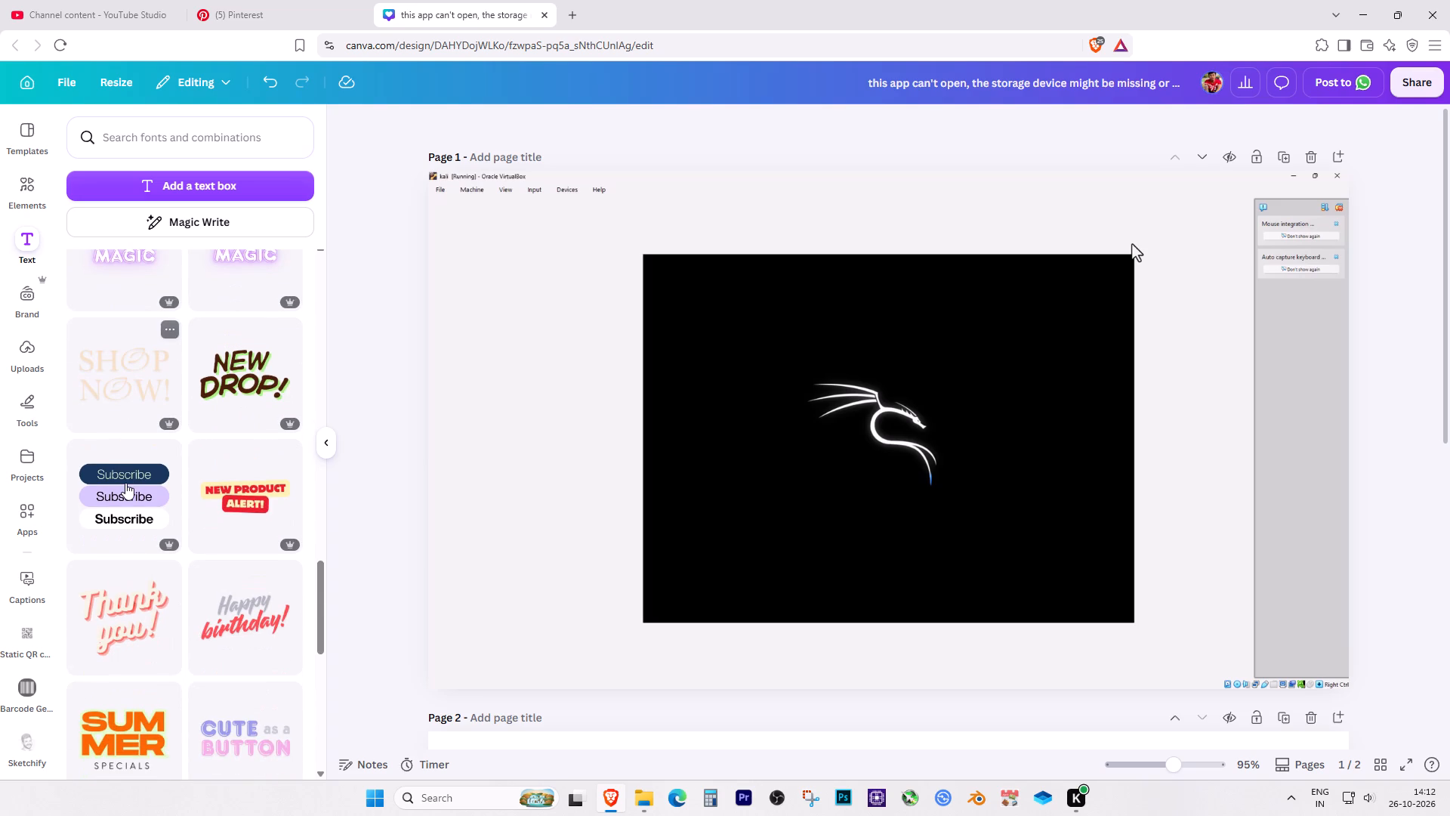
scroll(125, 483, down, 2)
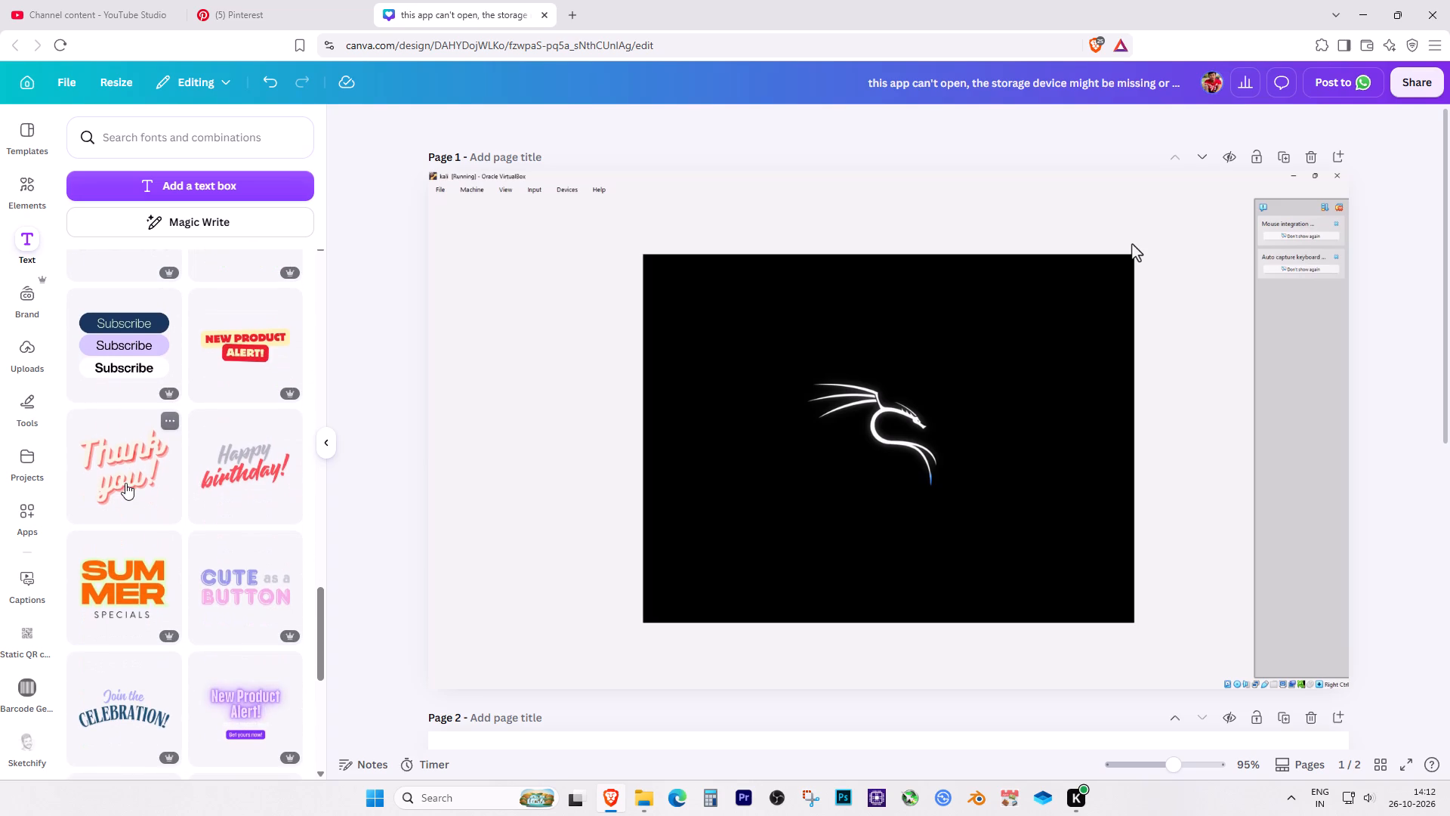
scroll(125, 483, down, 4)
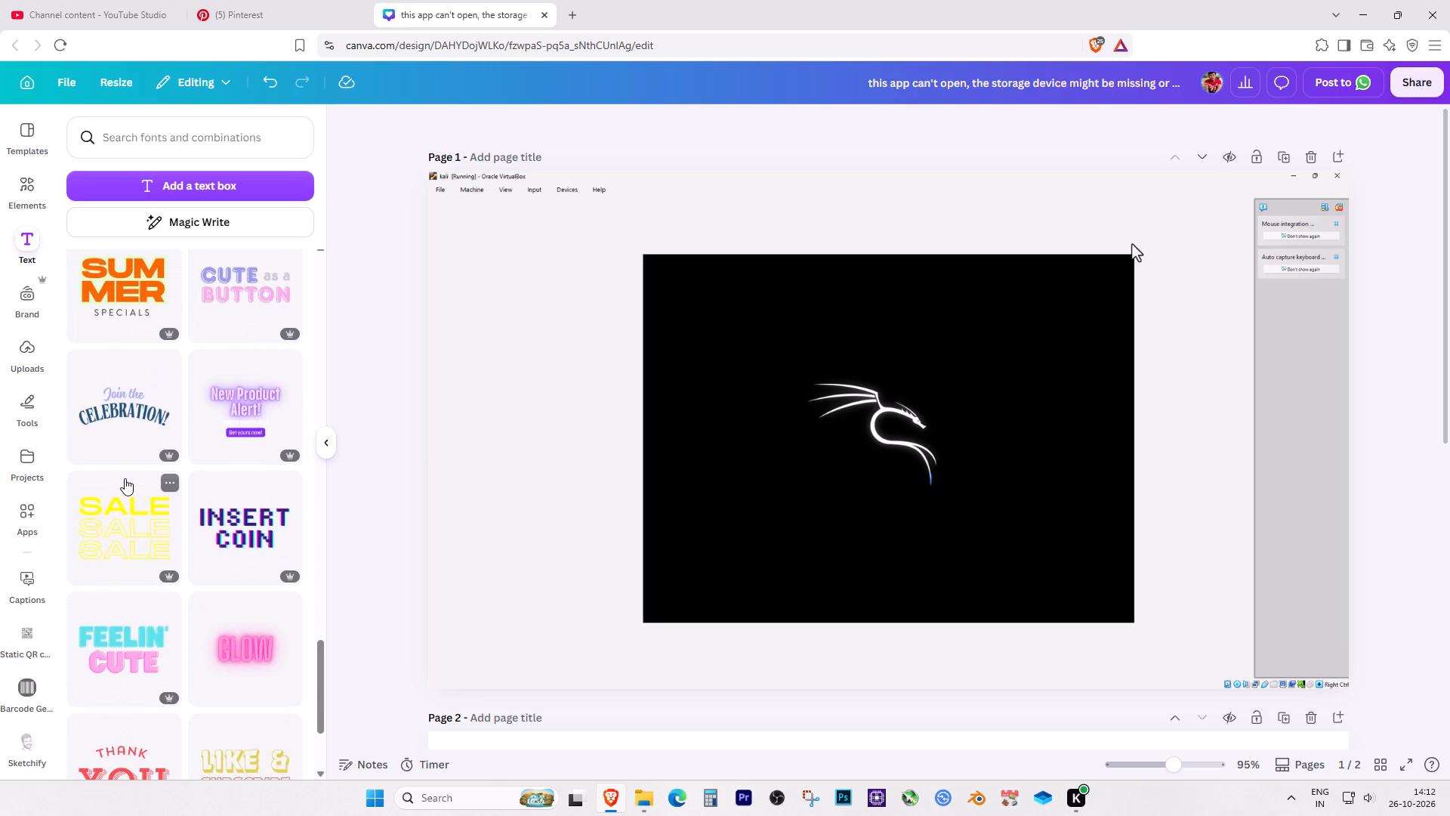
scroll(125, 478, down, 2)
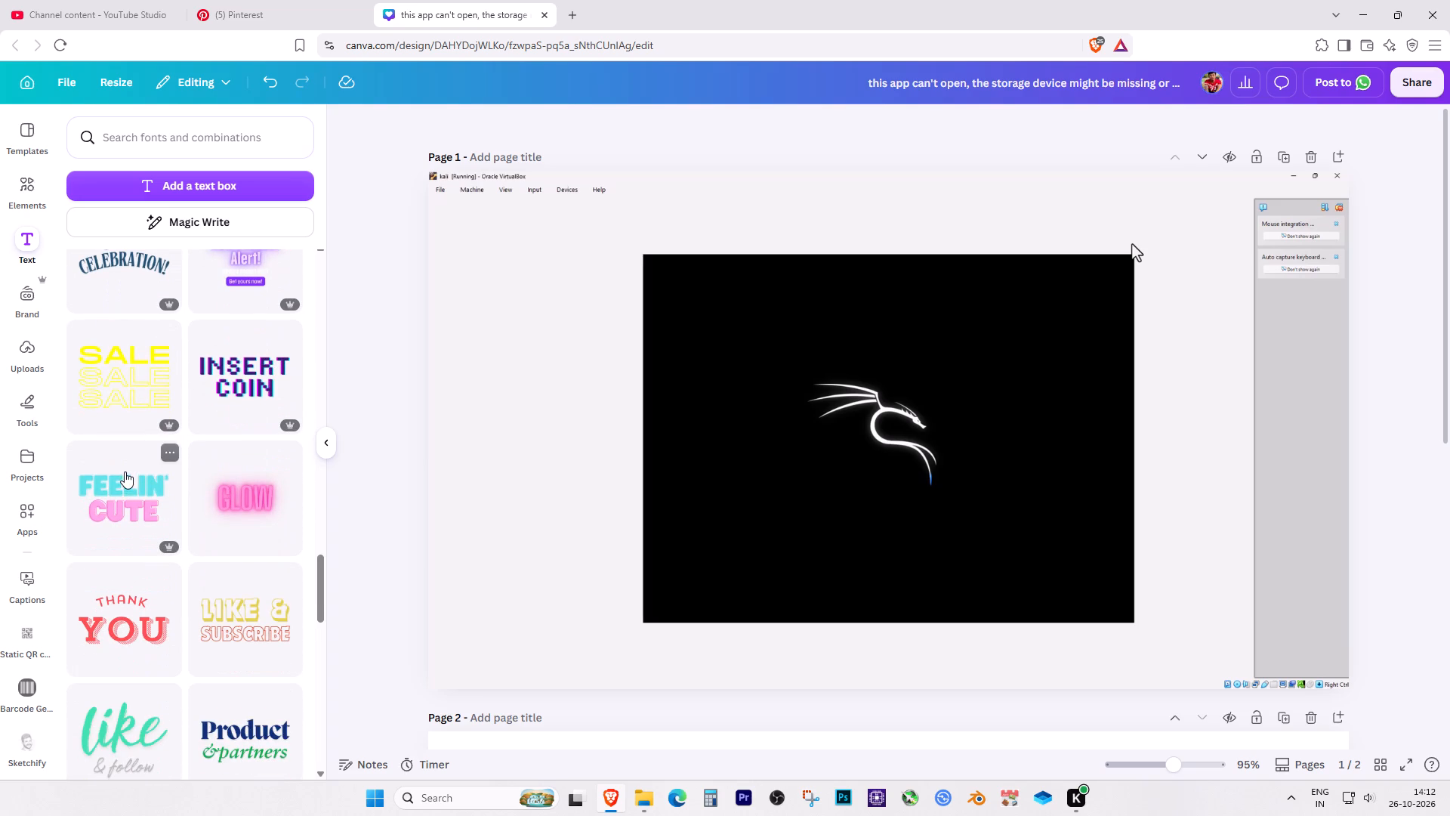
scroll(125, 471, down, 2)
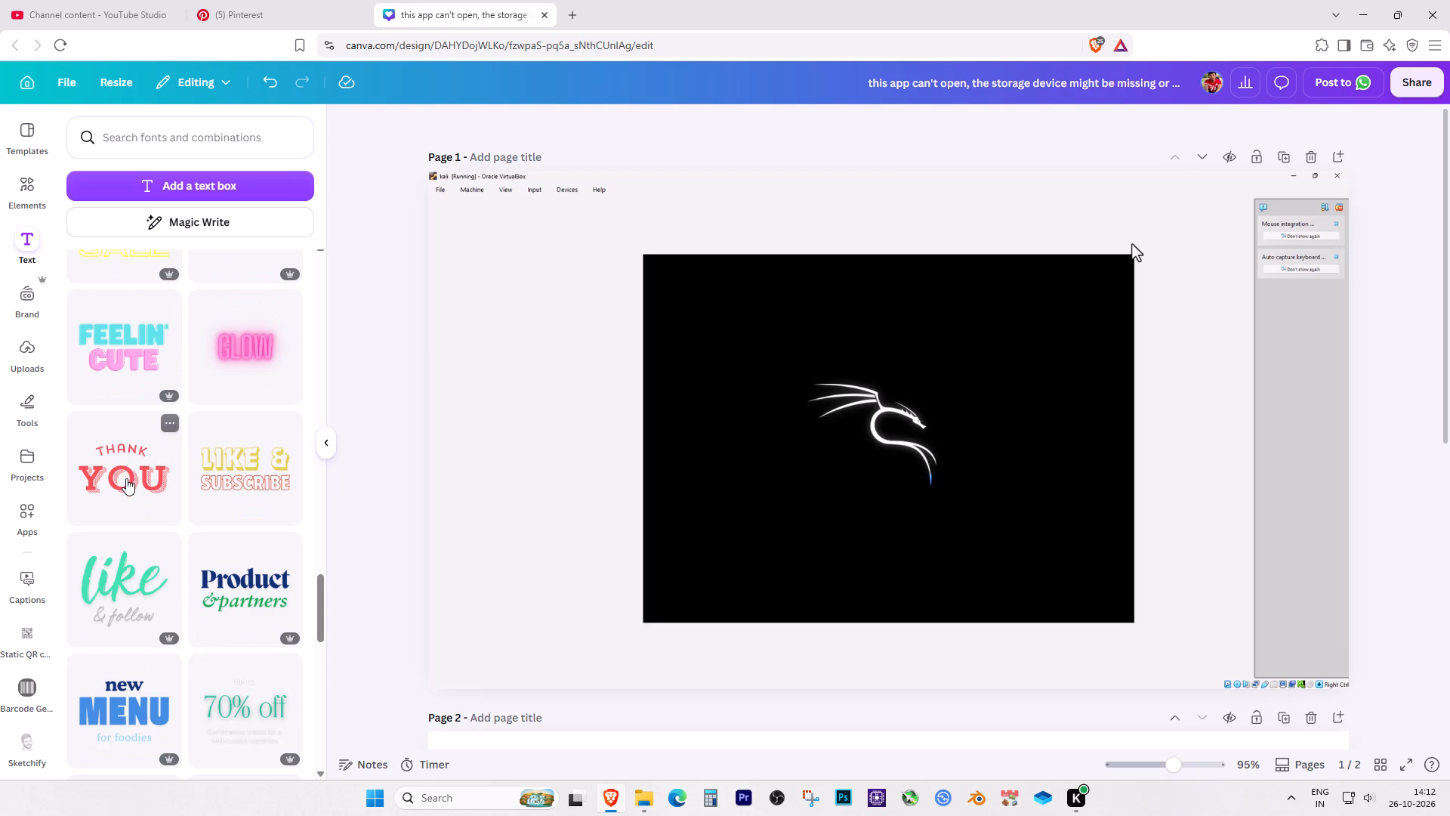
scroll(134, 468, down, 2)
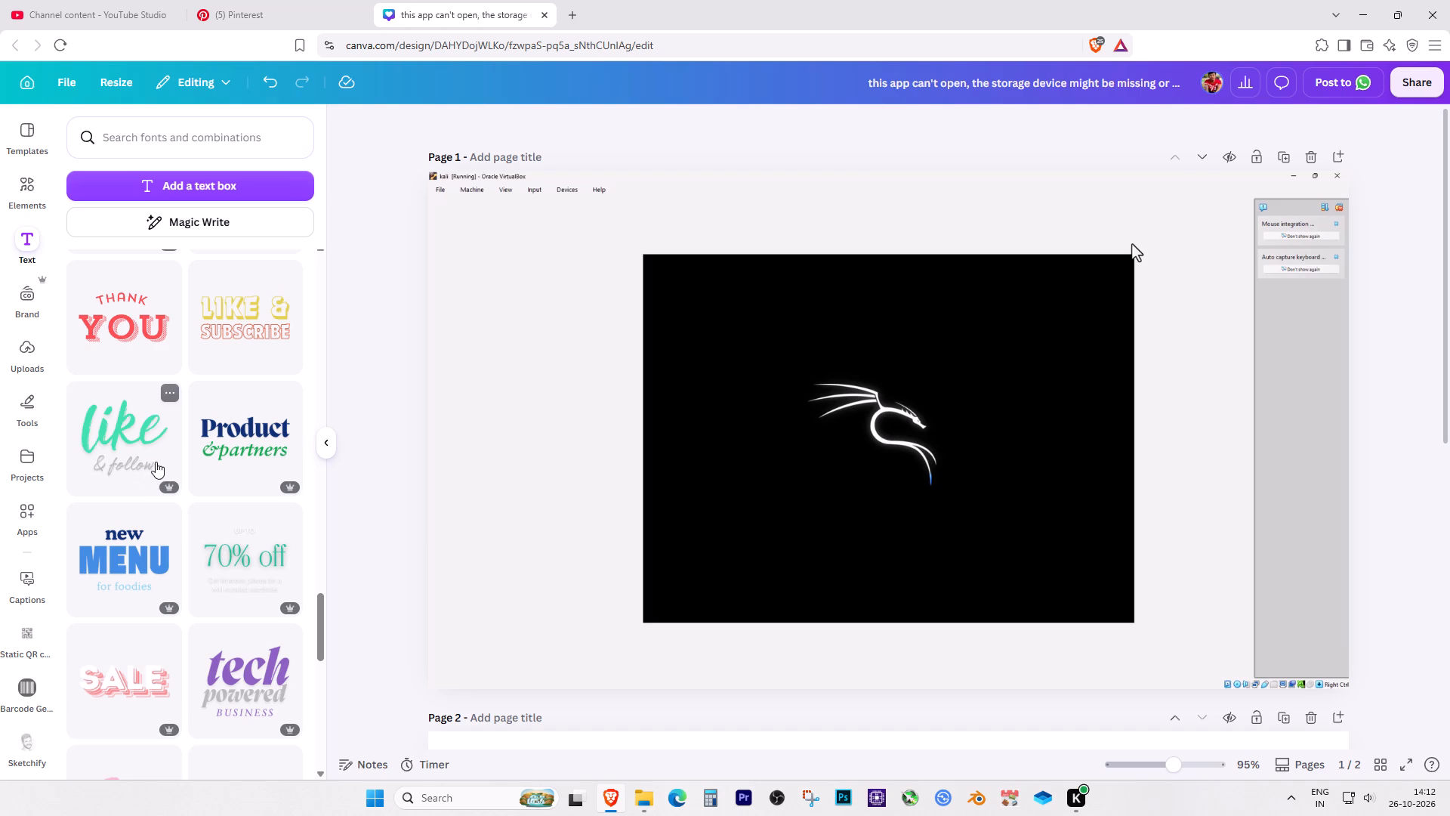
scroll(159, 471, down, 2)
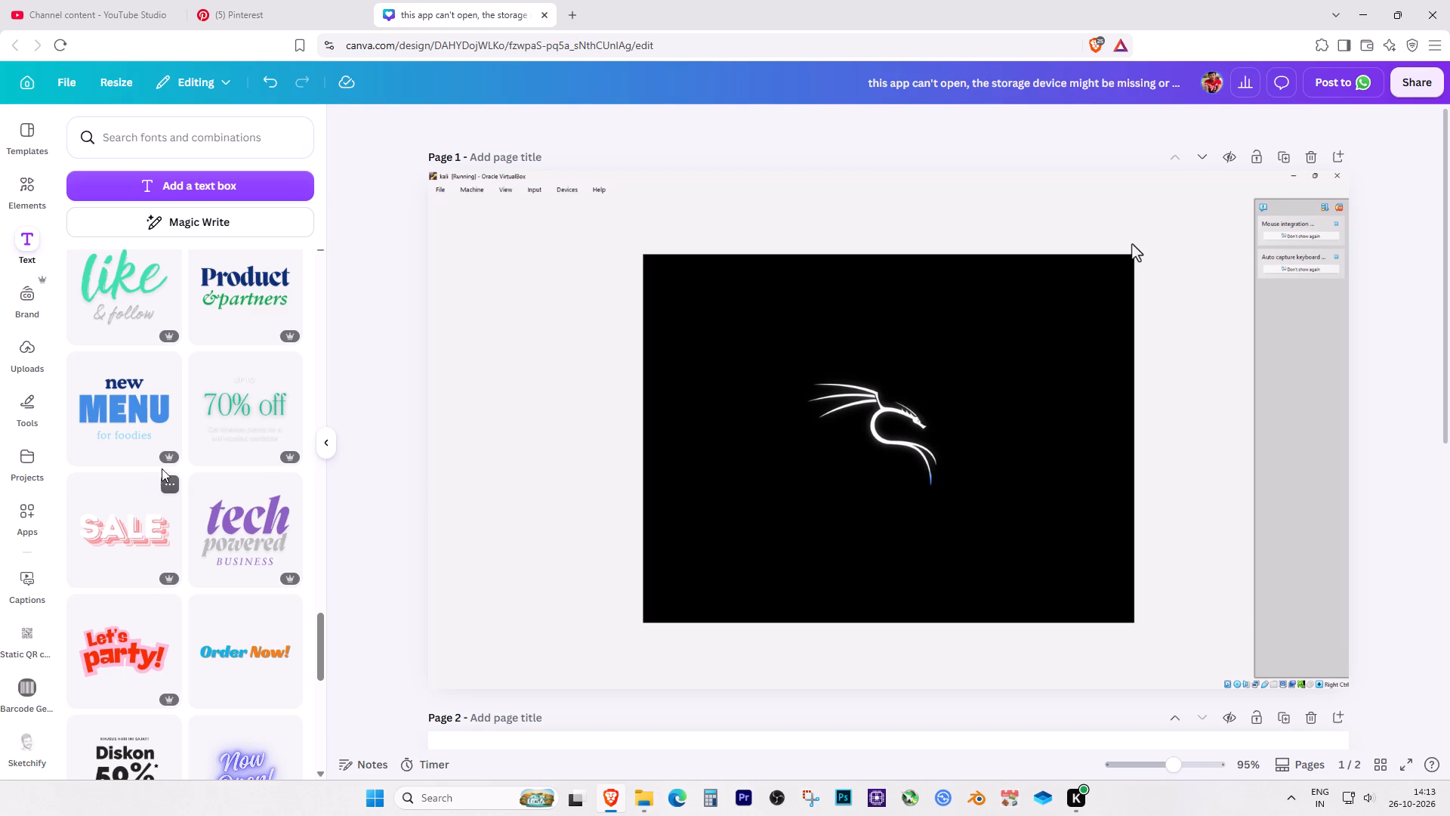
scroll(162, 453, down, 1)
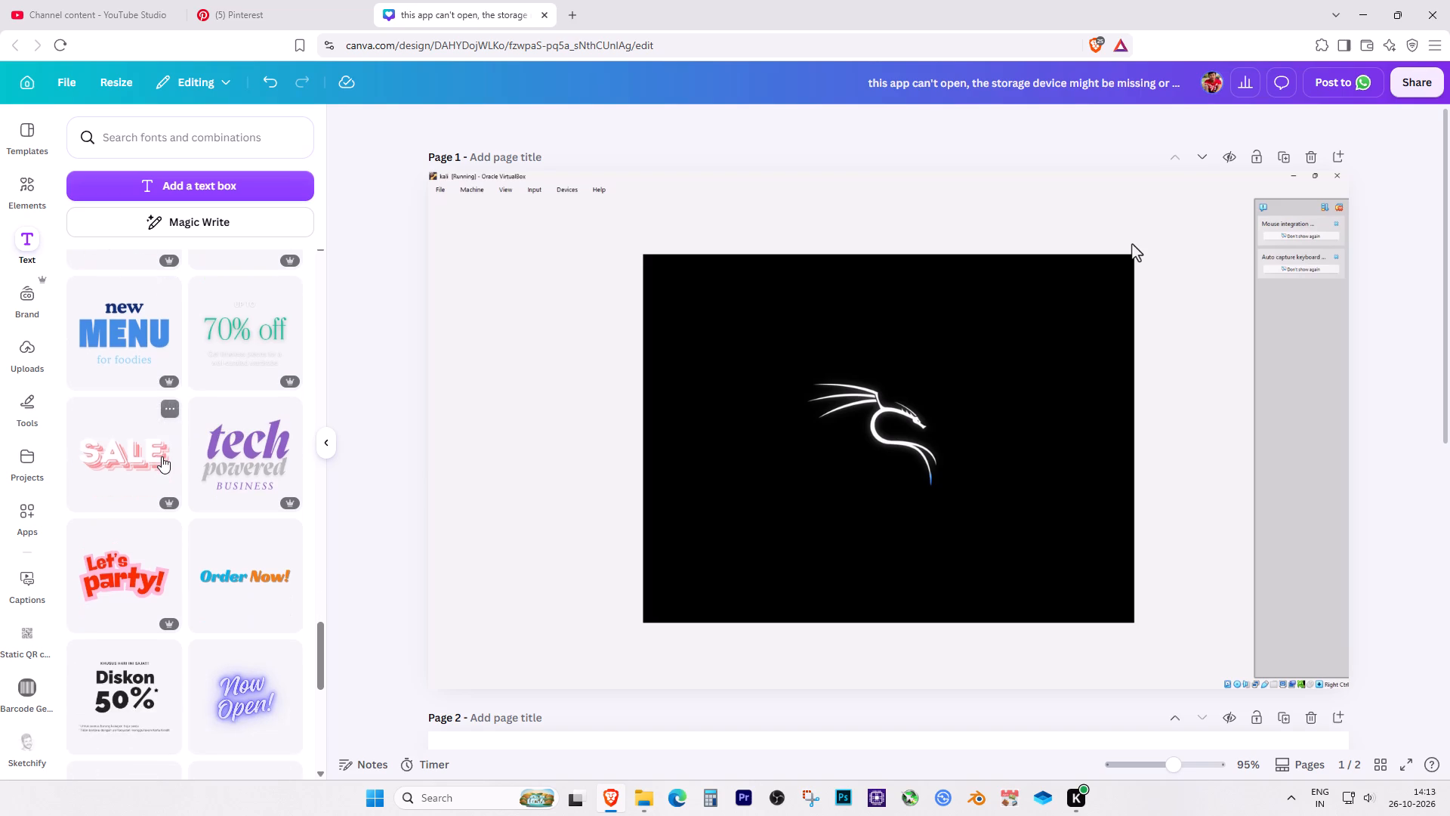
scroll(162, 456, down, 4)
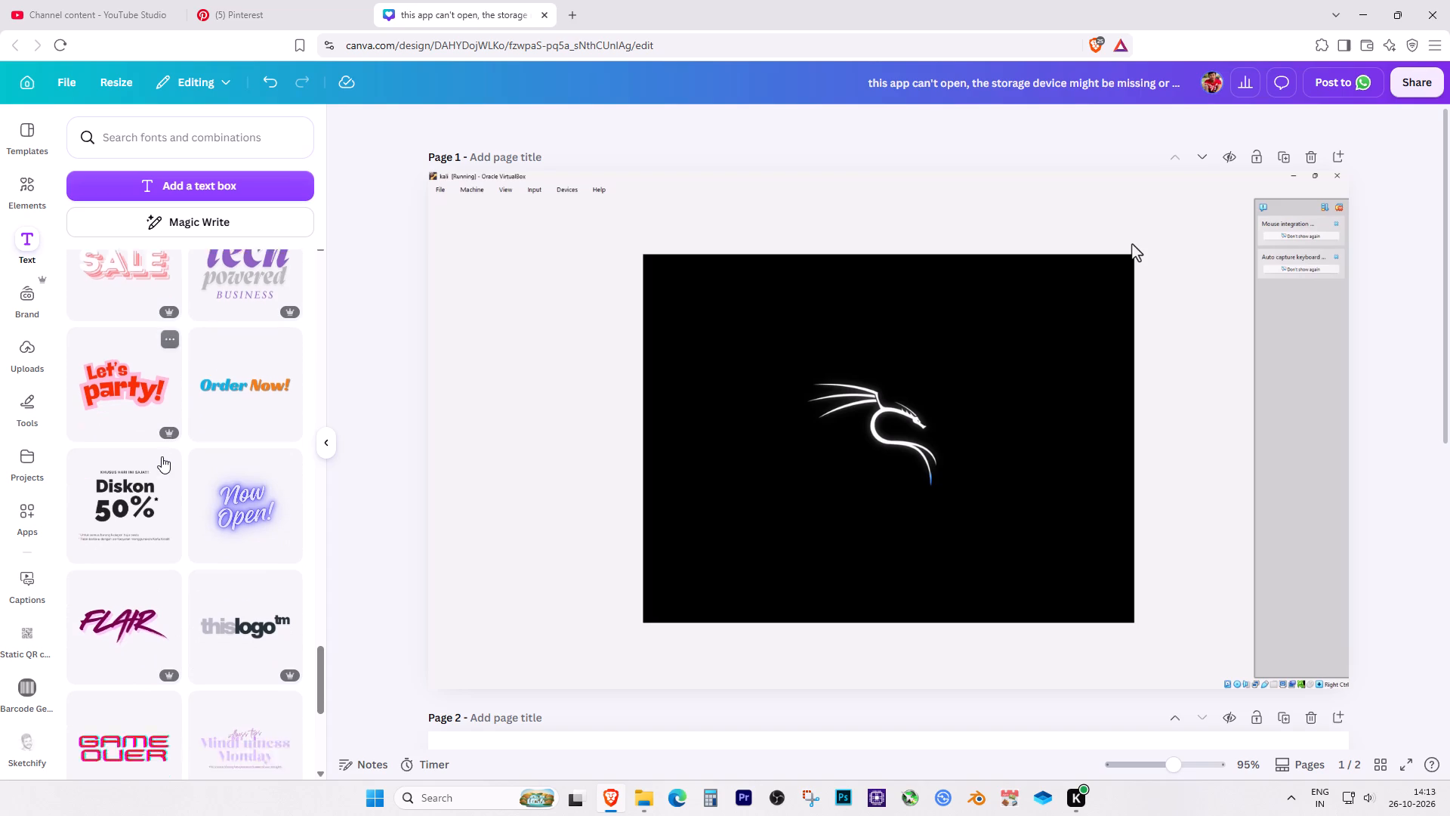
scroll(162, 462, down, 2)
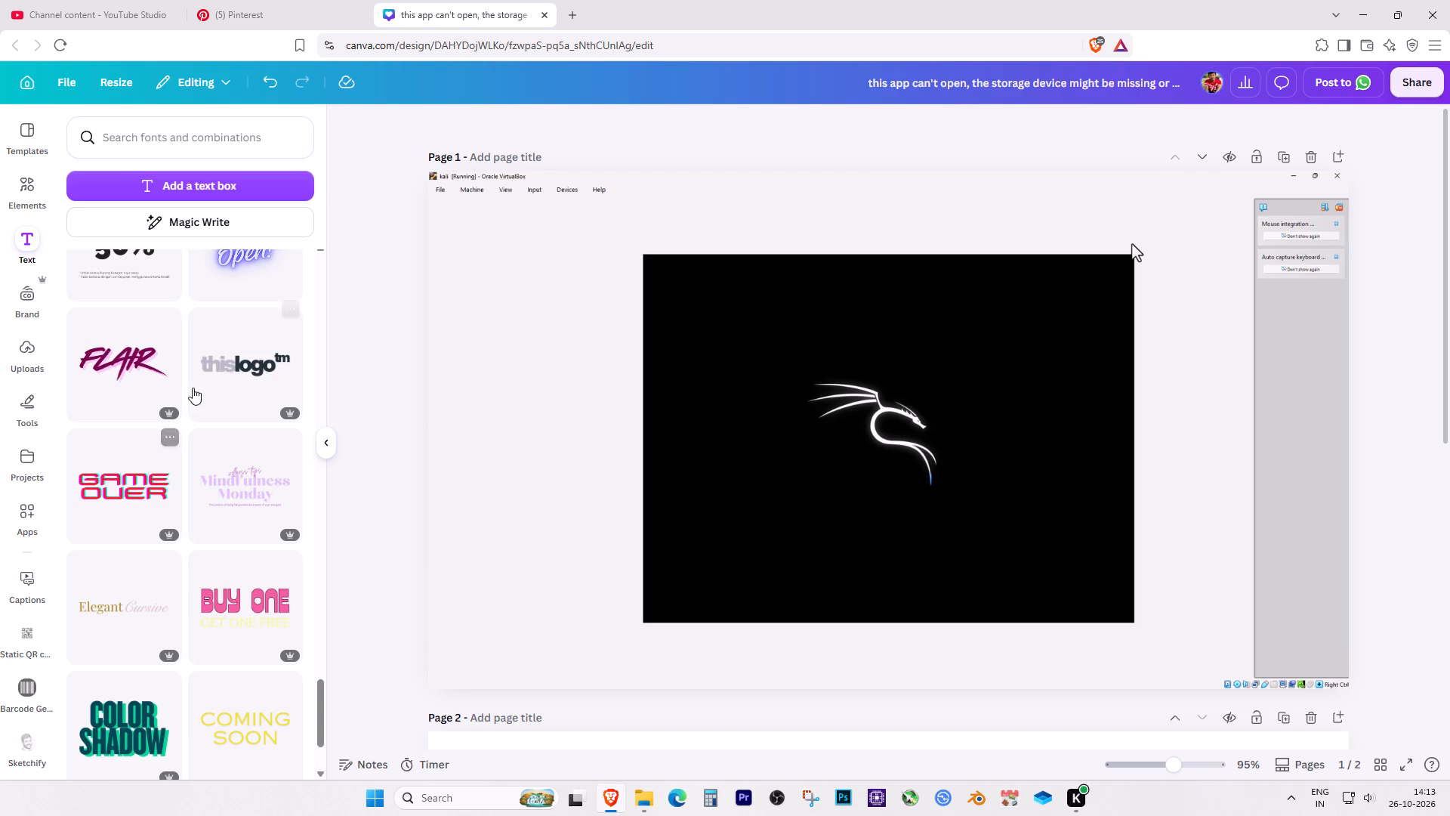
scroll(181, 676, down, 5)
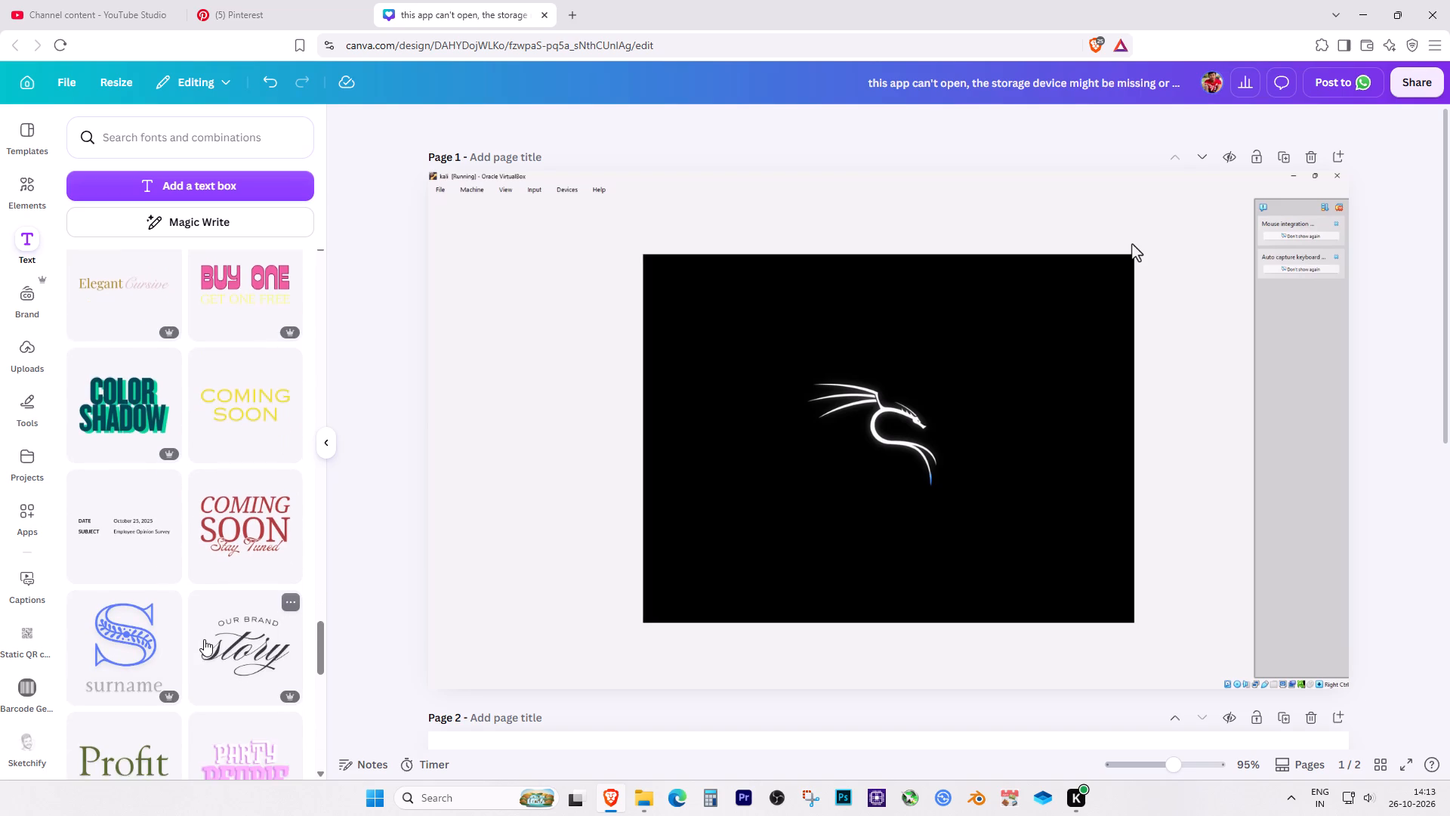
scroll(203, 639, down, 3)
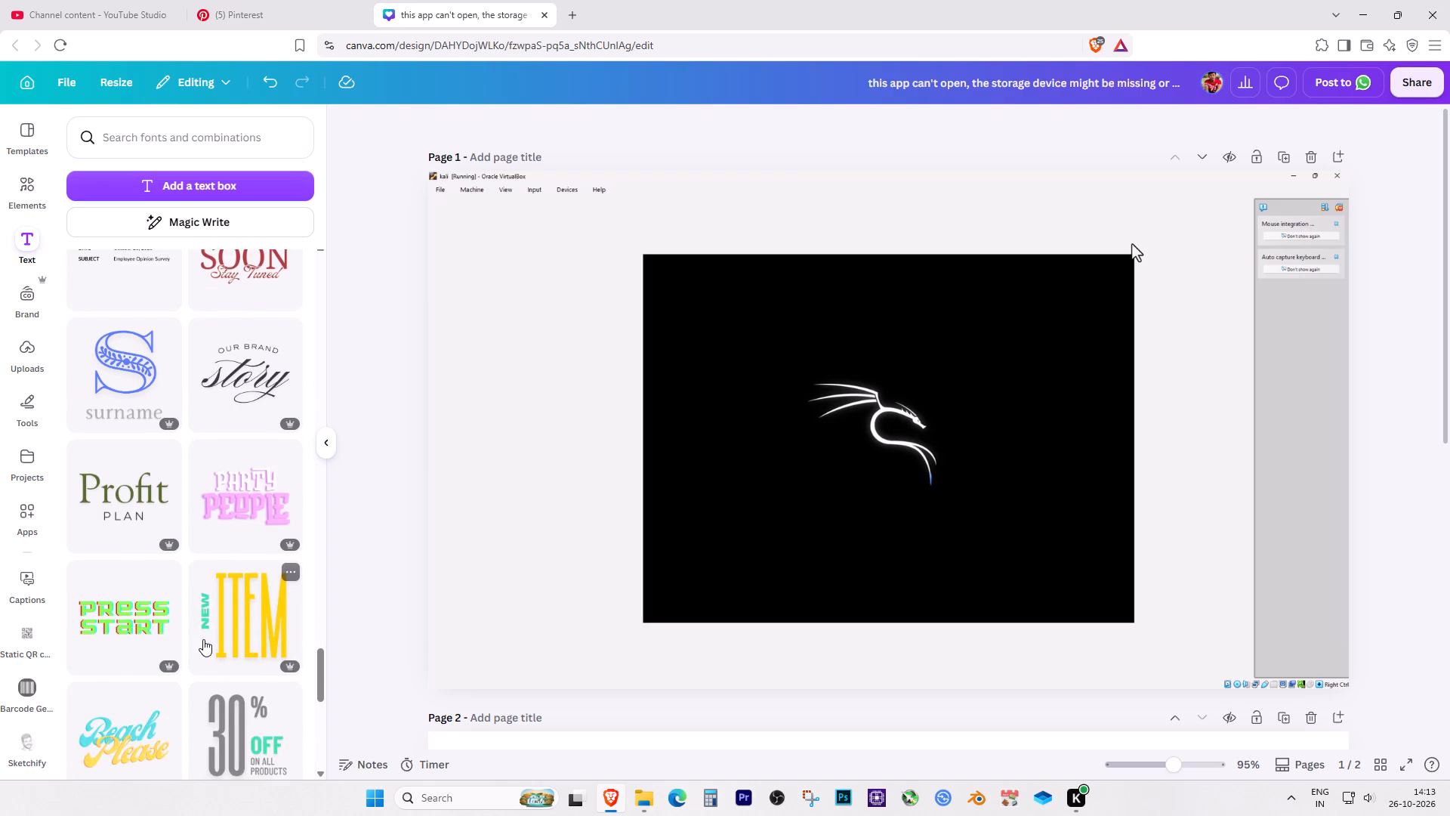
scroll(203, 639, down, 6)
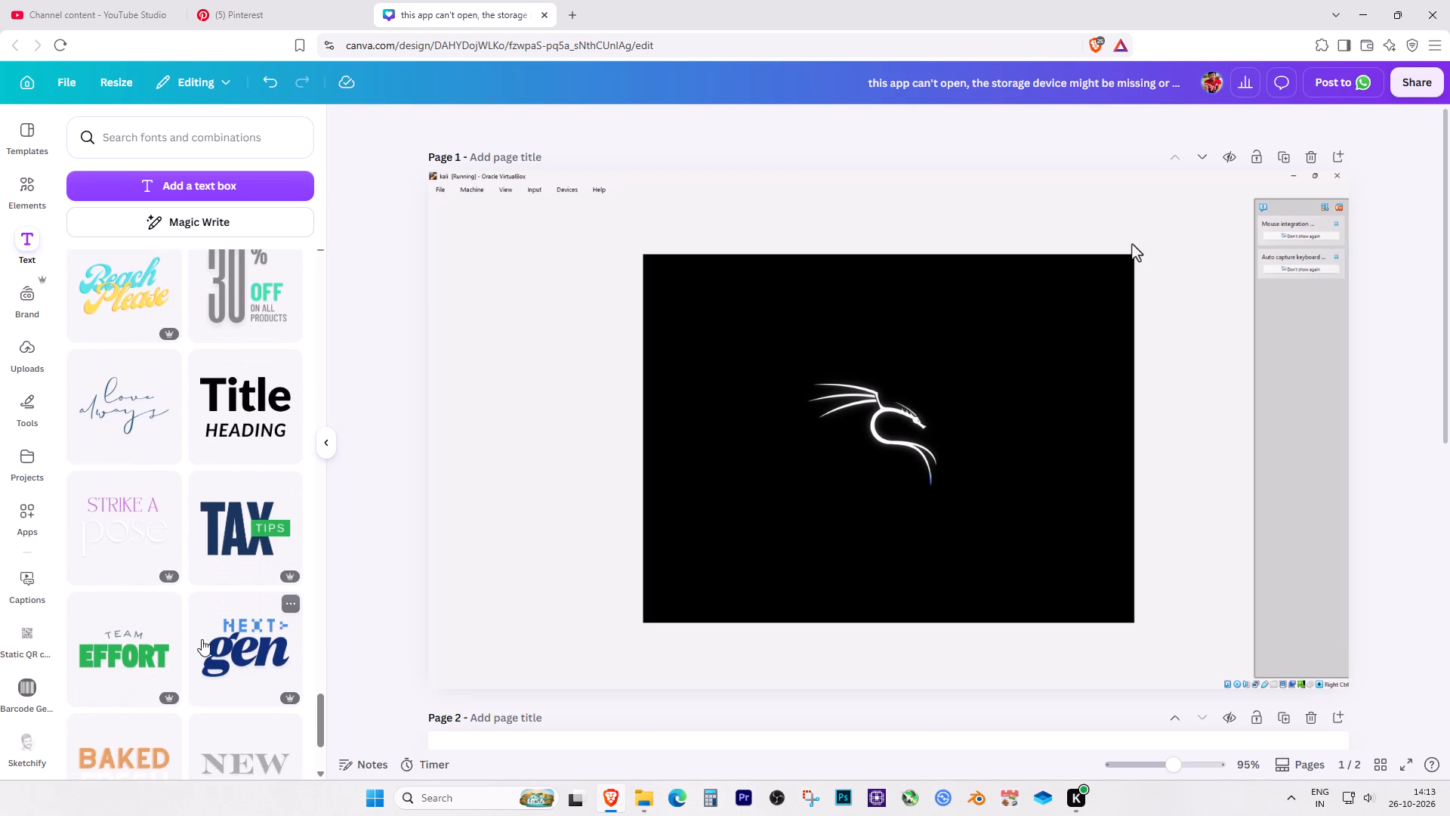
Look through more of the ready-made font combinations for a thumbnail text style.
scroll(247, 658, down, 1)
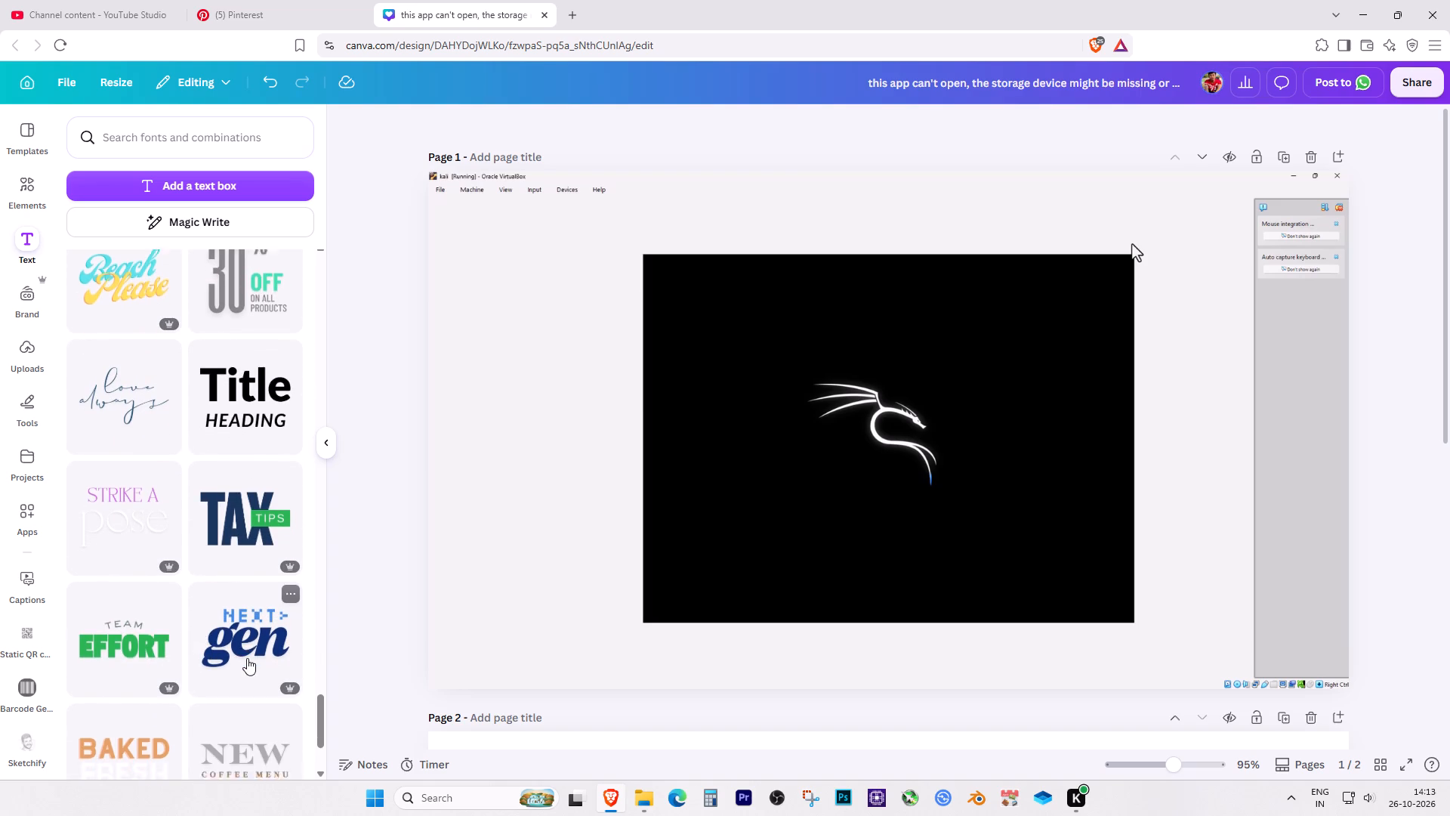
scroll(247, 658, down, 2)
scroll(237, 594, down, 2)
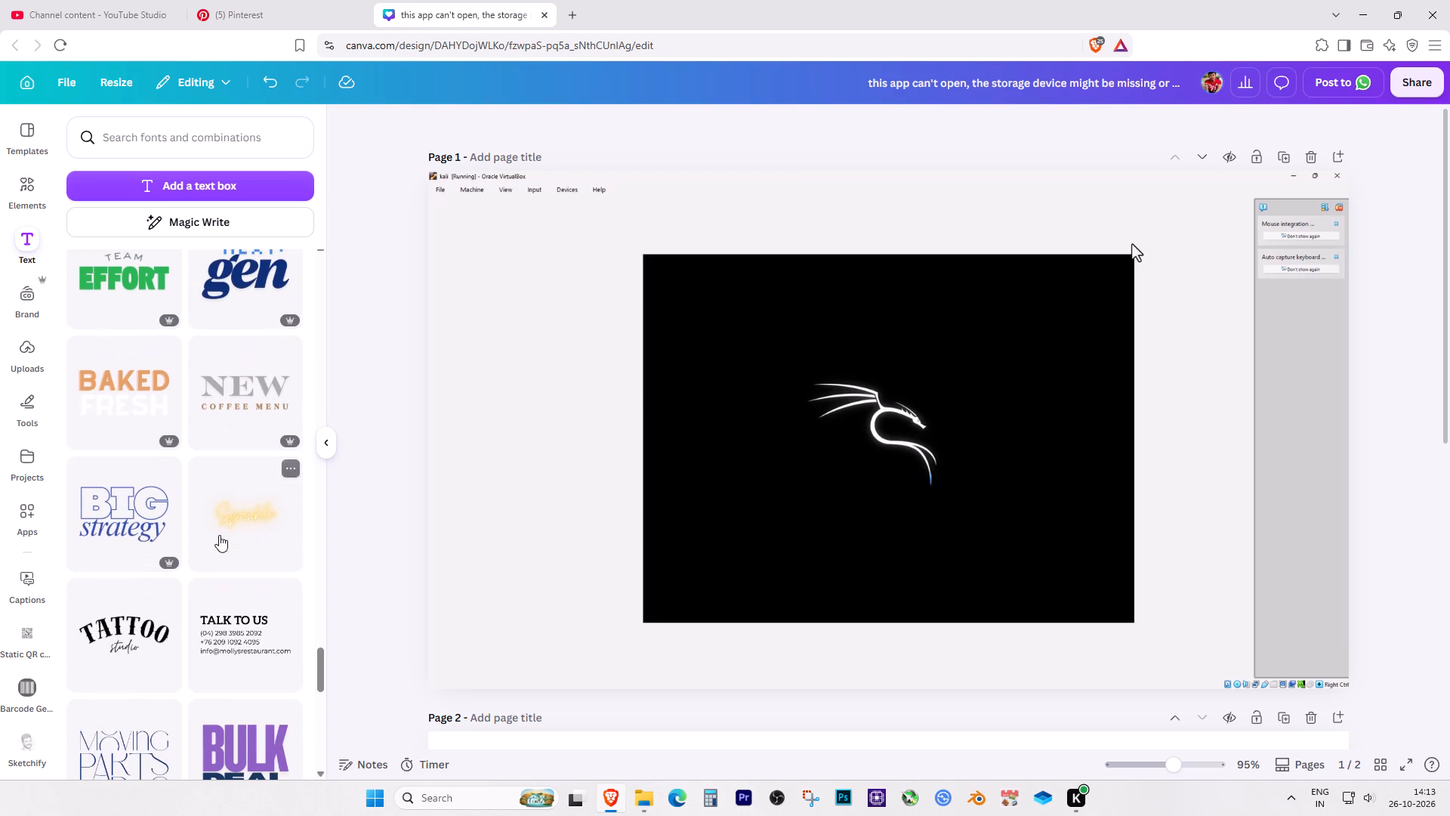
Switch to Pinterest and browse the home feed for an illustration idea that suits the Kali dragon-logo thumbnail.
click(304, 0)
scroll(370, 224, down, 1)
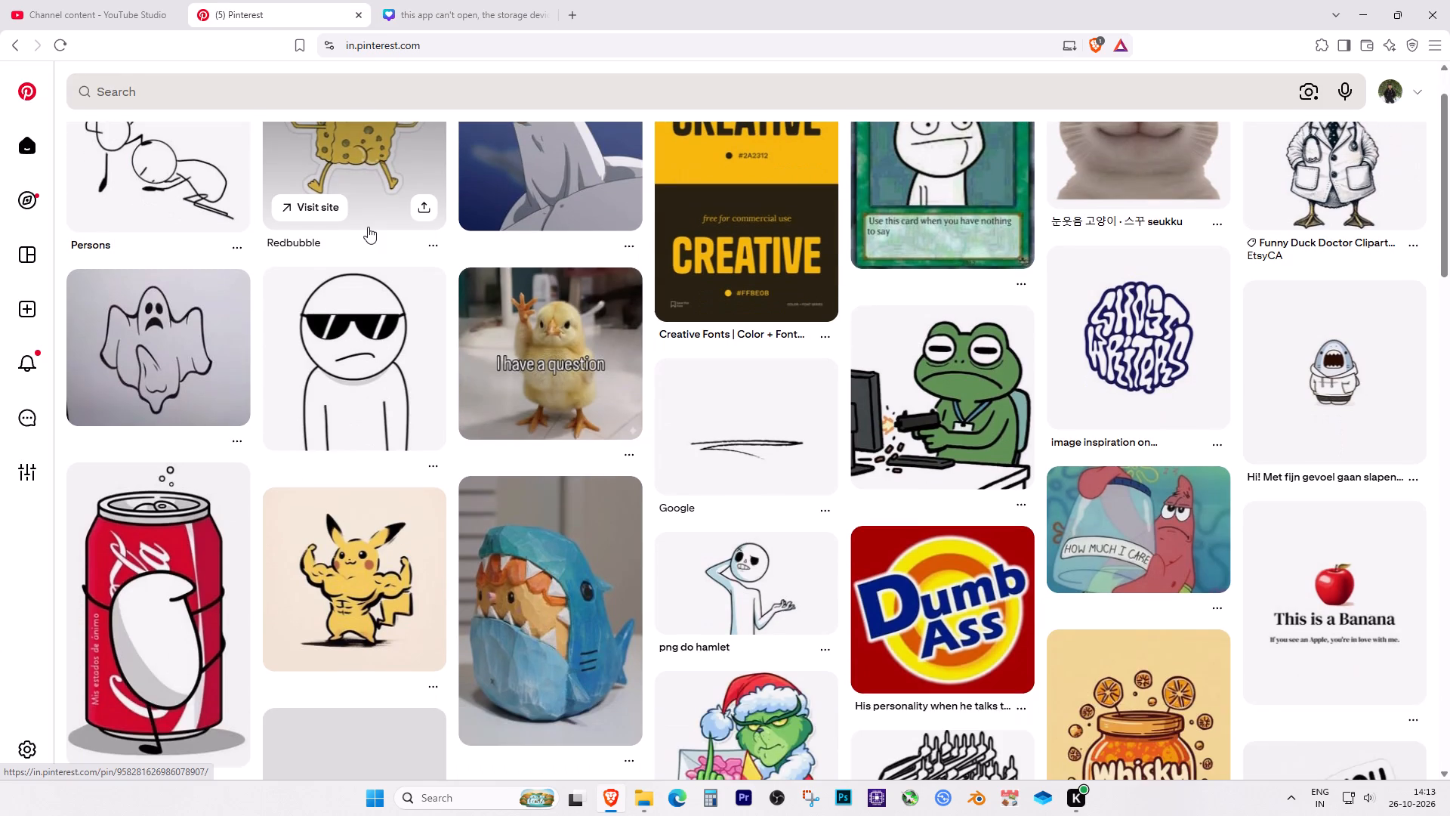
scroll(367, 227, up, 1)
scroll(367, 227, down, 2)
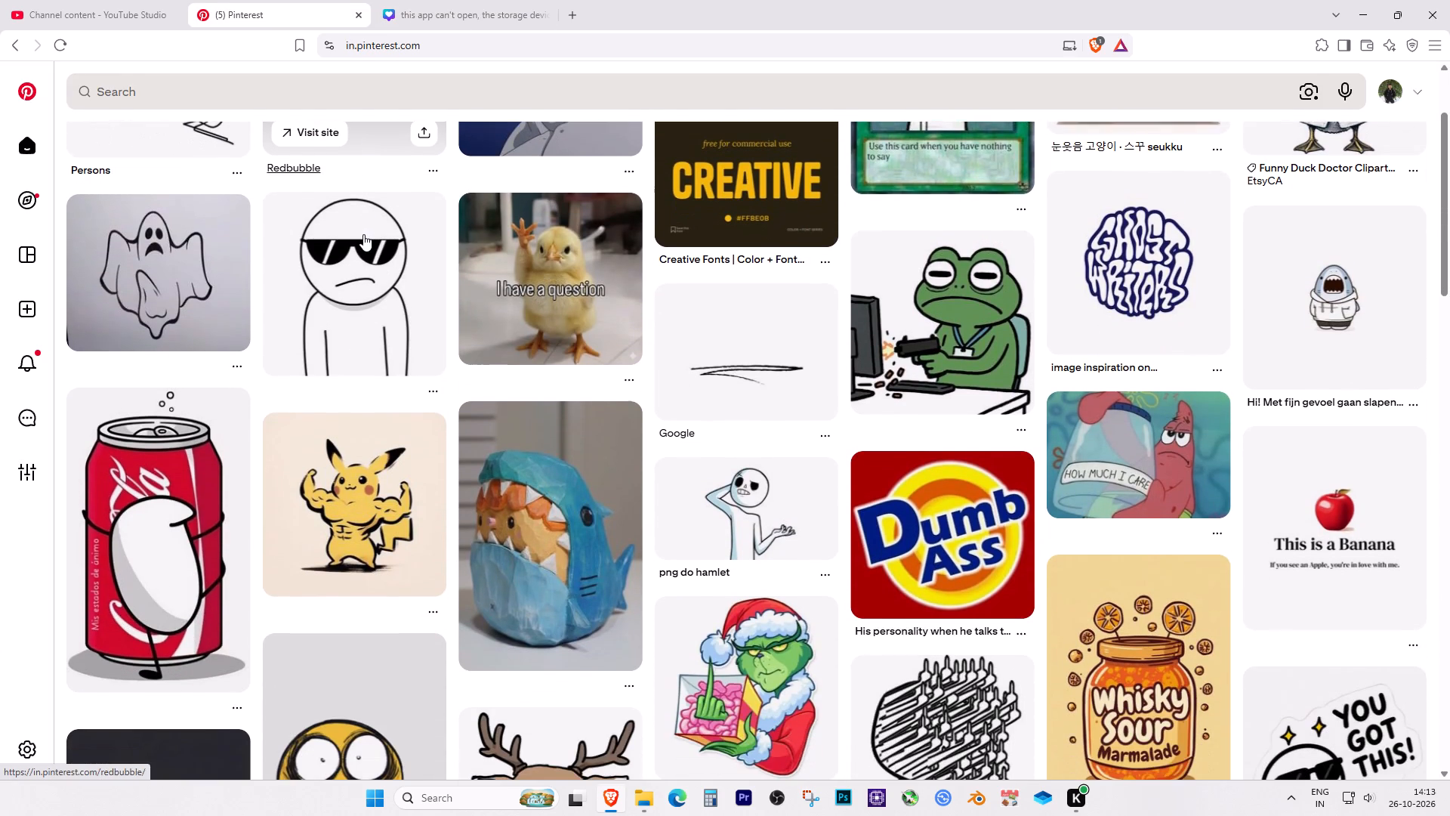
scroll(349, 338, down, 1)
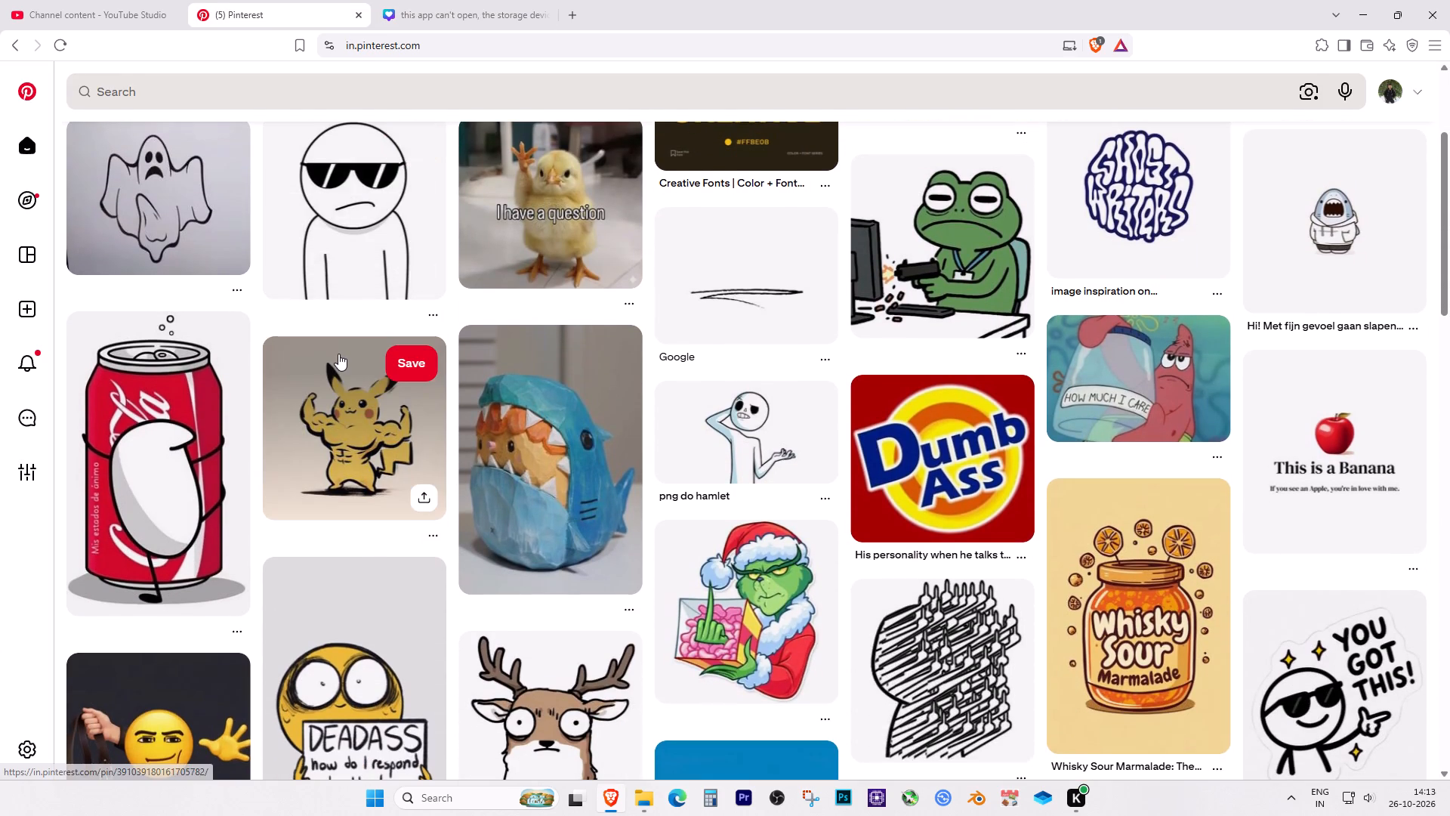
scroll(338, 354, down, 3)
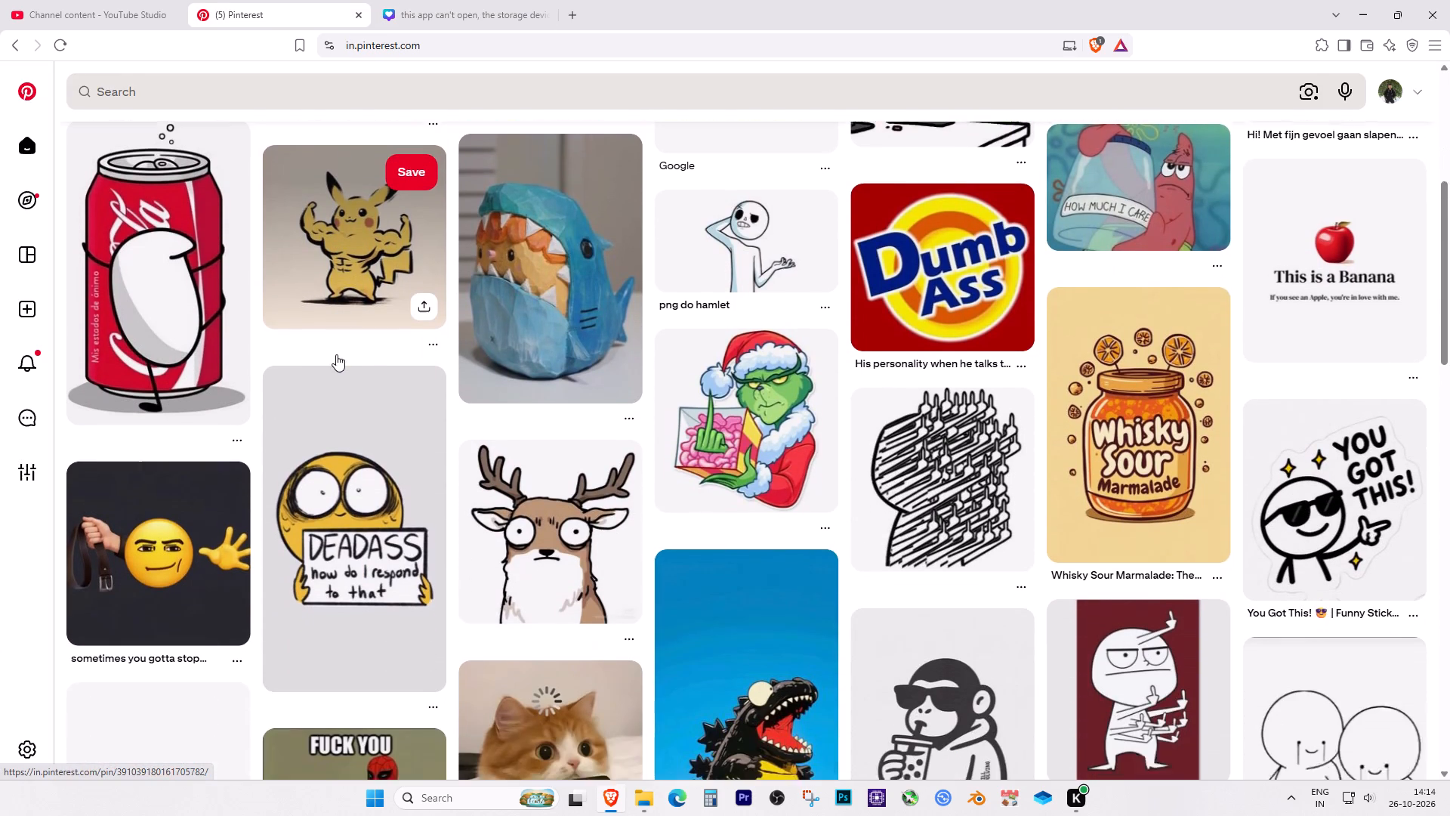
scroll(336, 354, down, 2)
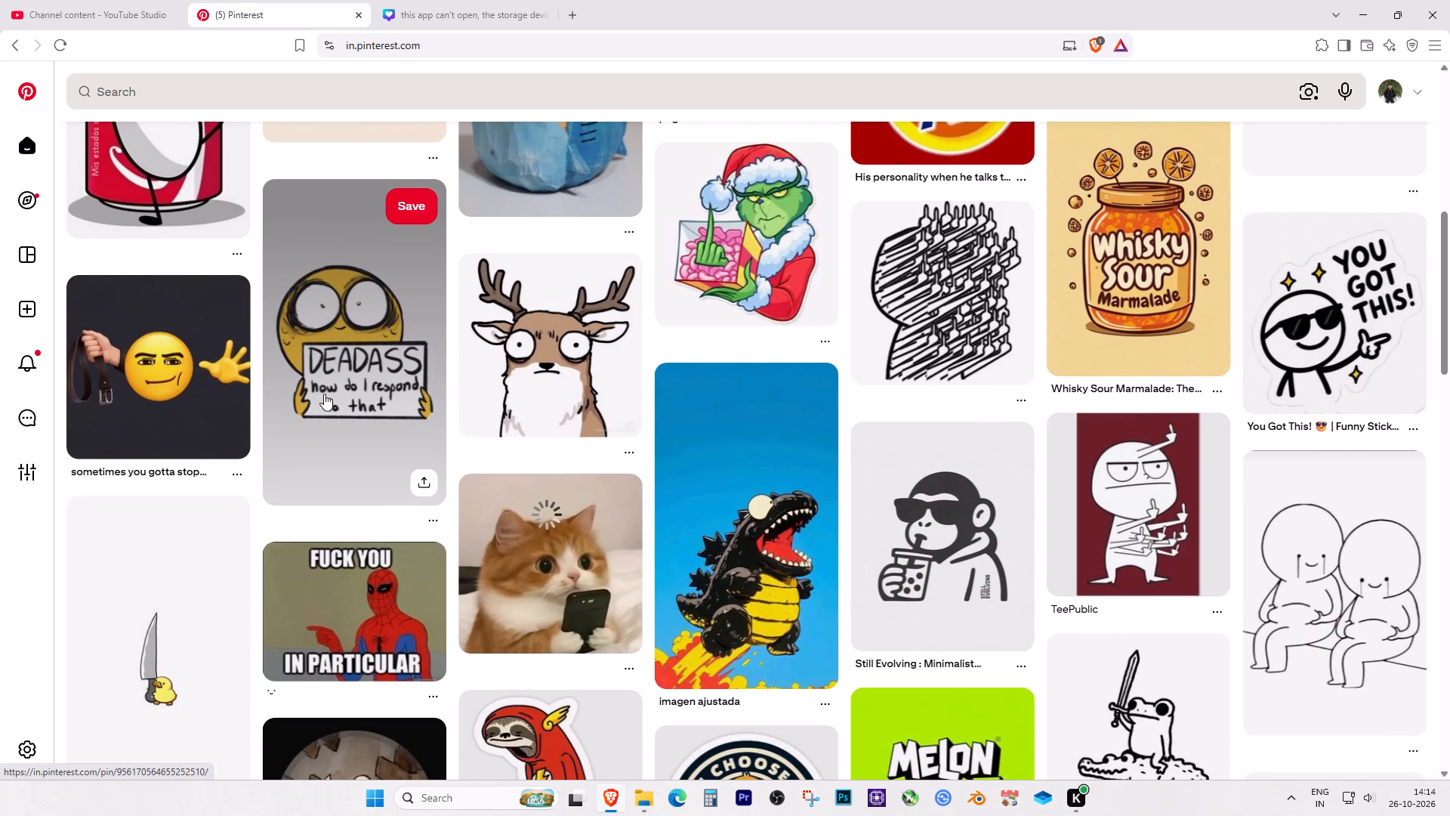
scroll(324, 394, down, 1)
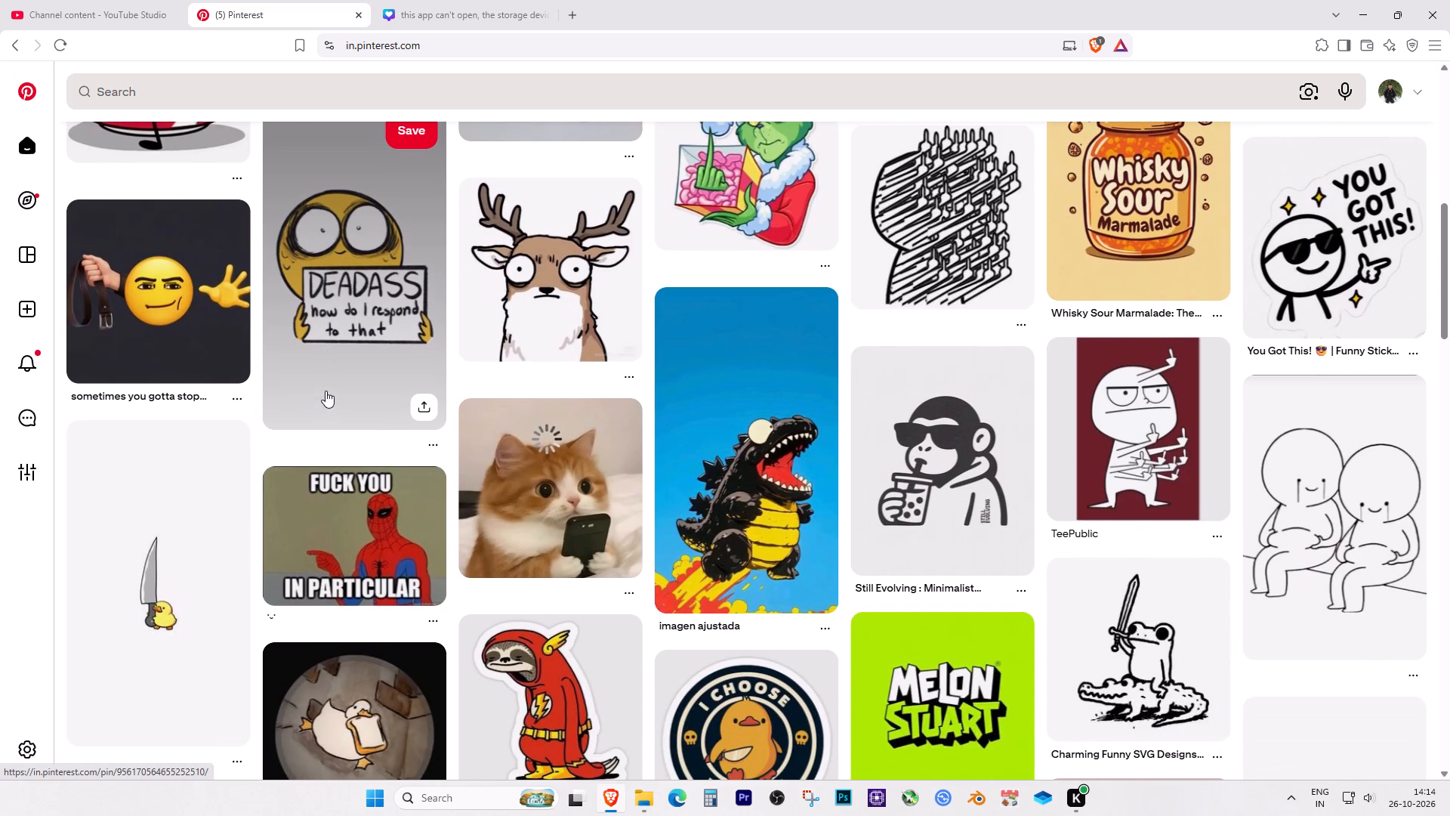
scroll(325, 391, down, 1)
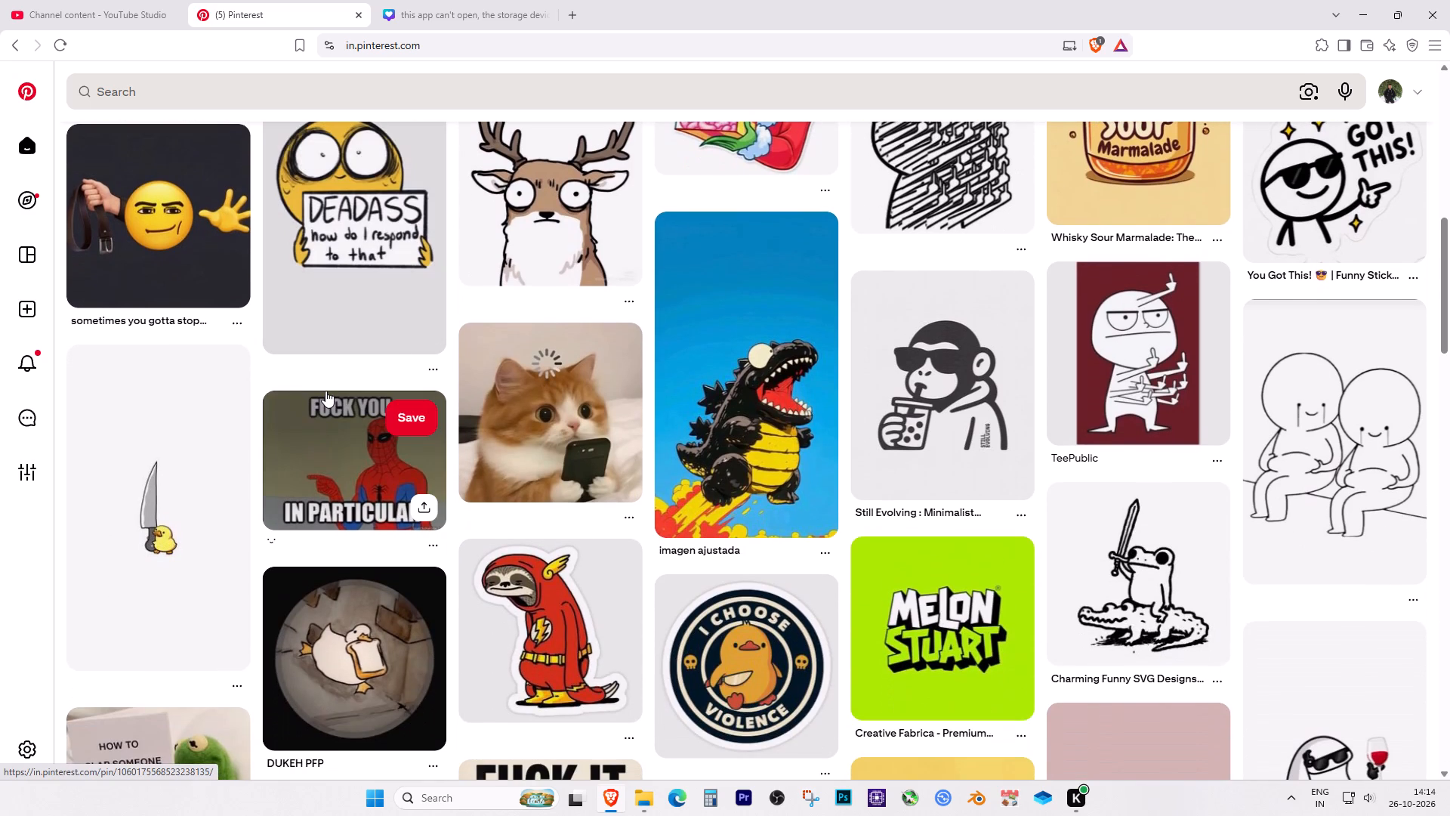
scroll(325, 391, down, 2)
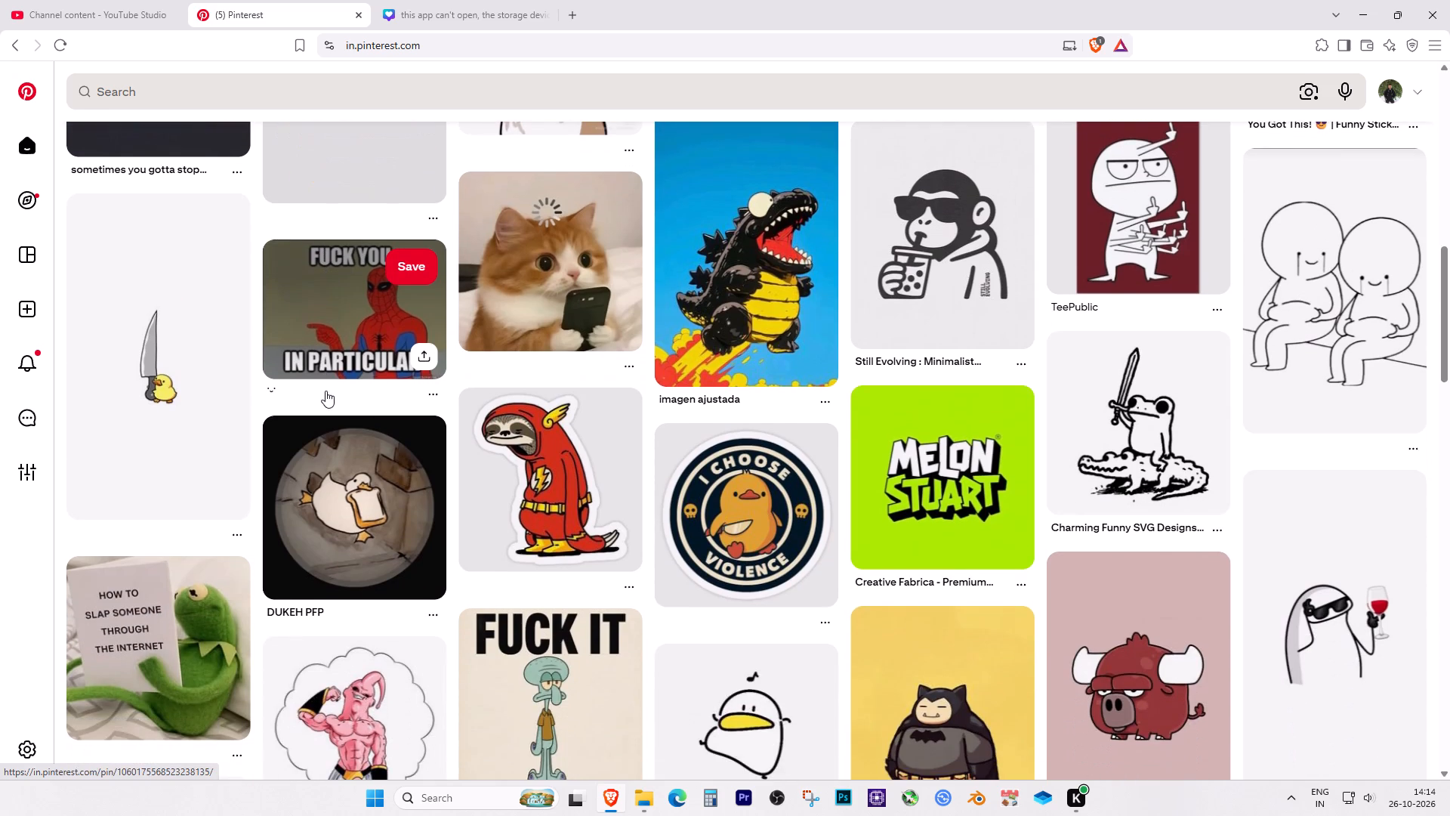
scroll(325, 391, down, 2)
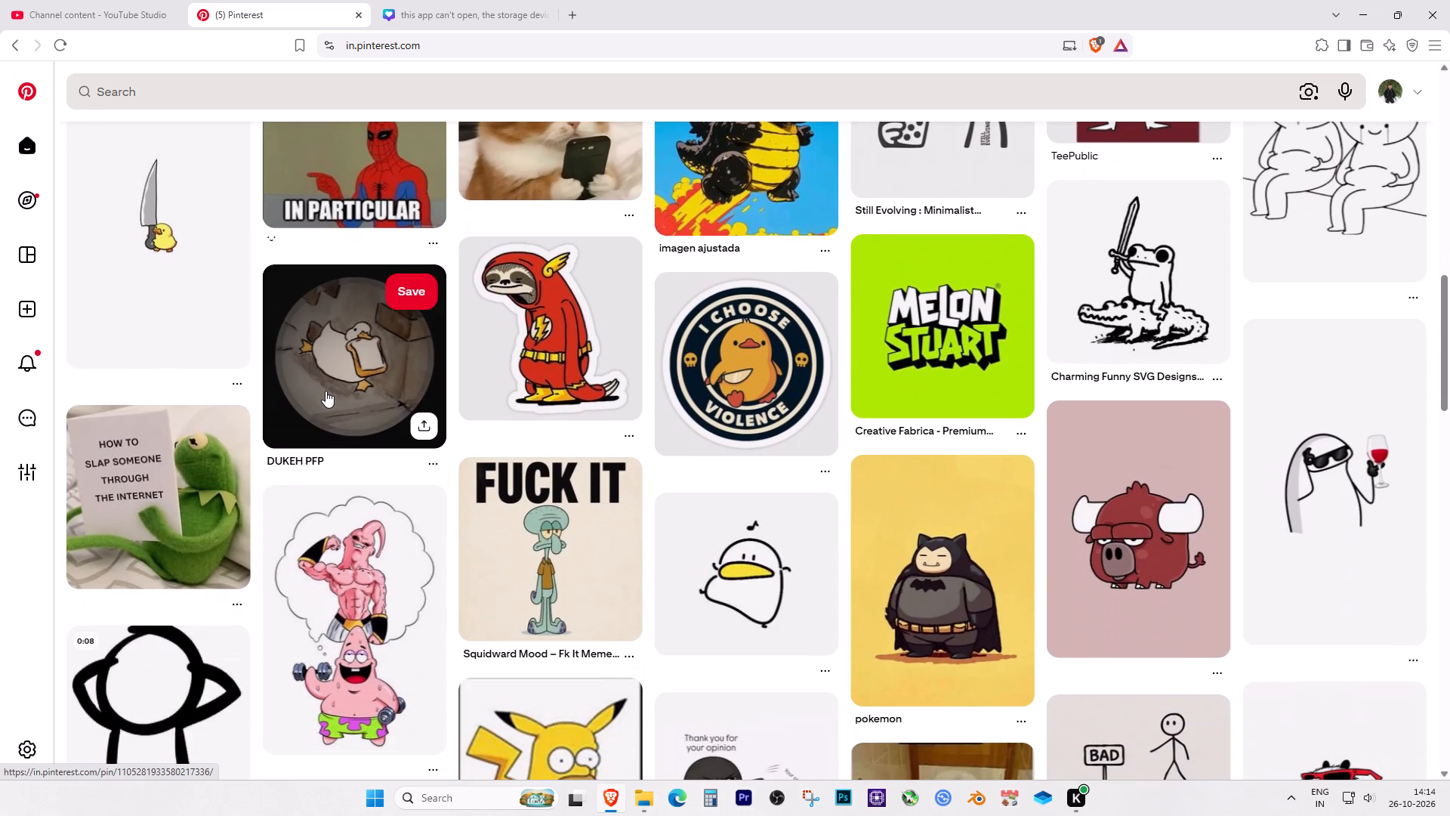
scroll(325, 391, up, 3)
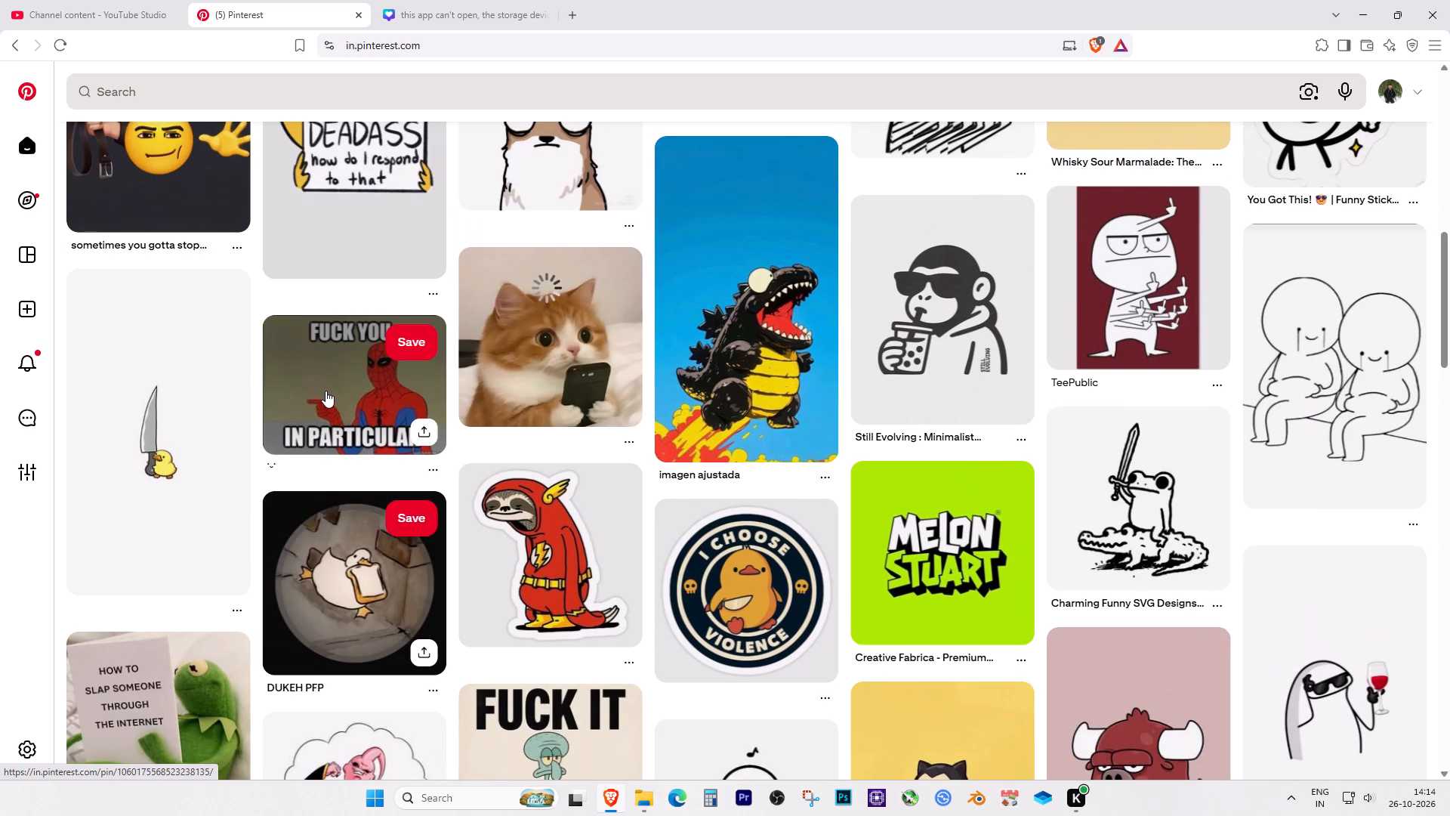
scroll(325, 391, down, 4)
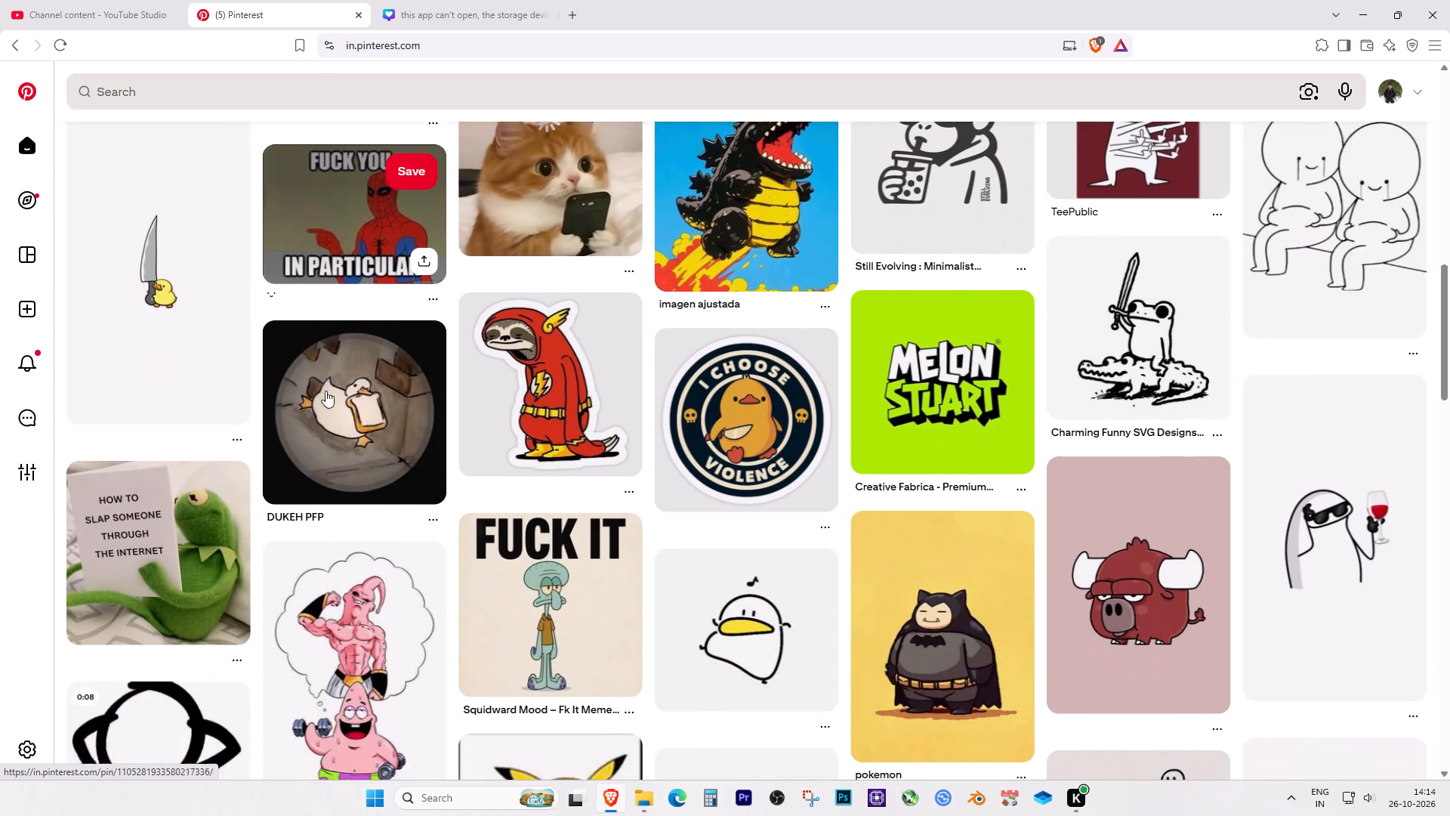
scroll(325, 391, down, 7)
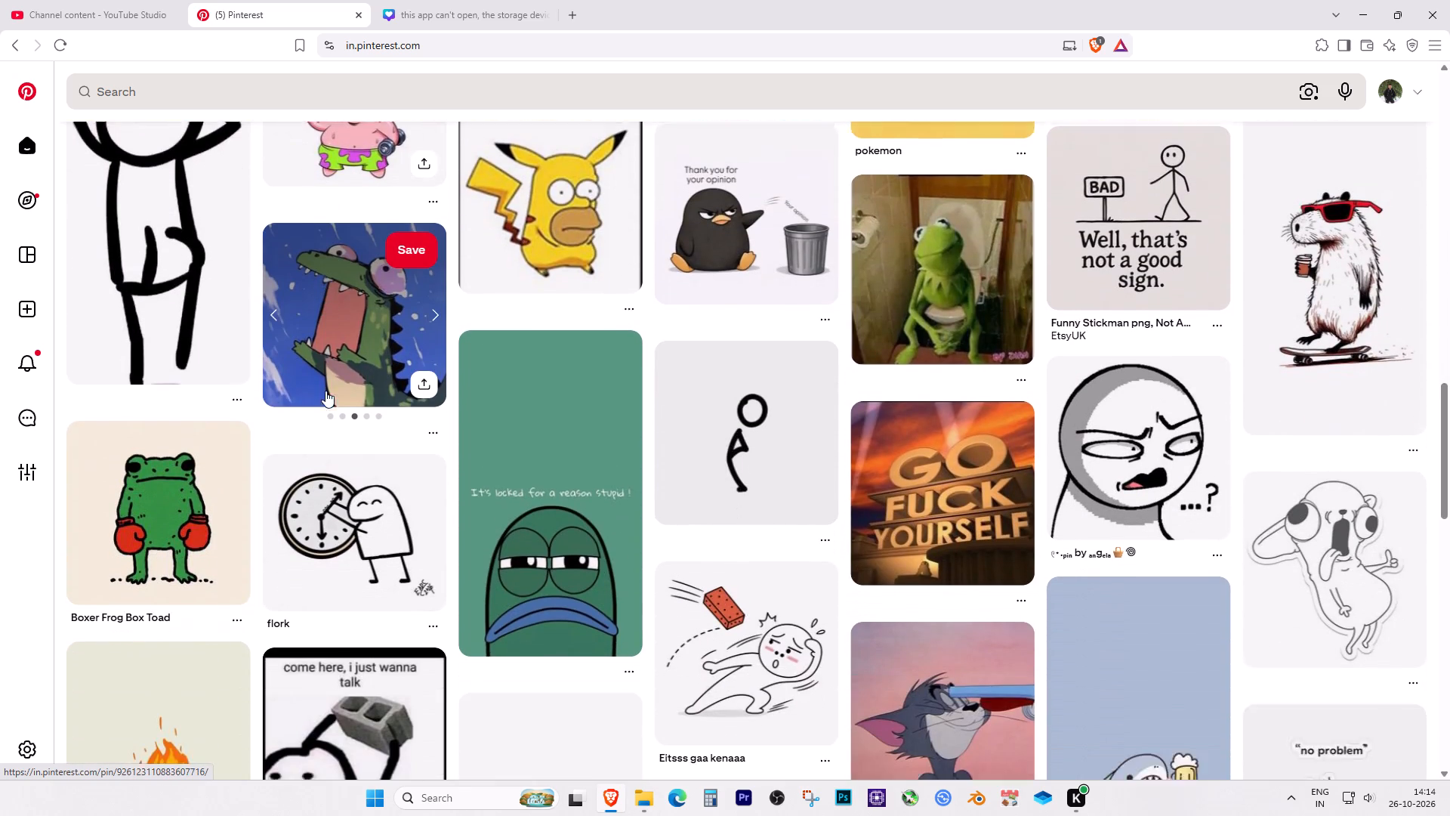
scroll(325, 391, down, 5)
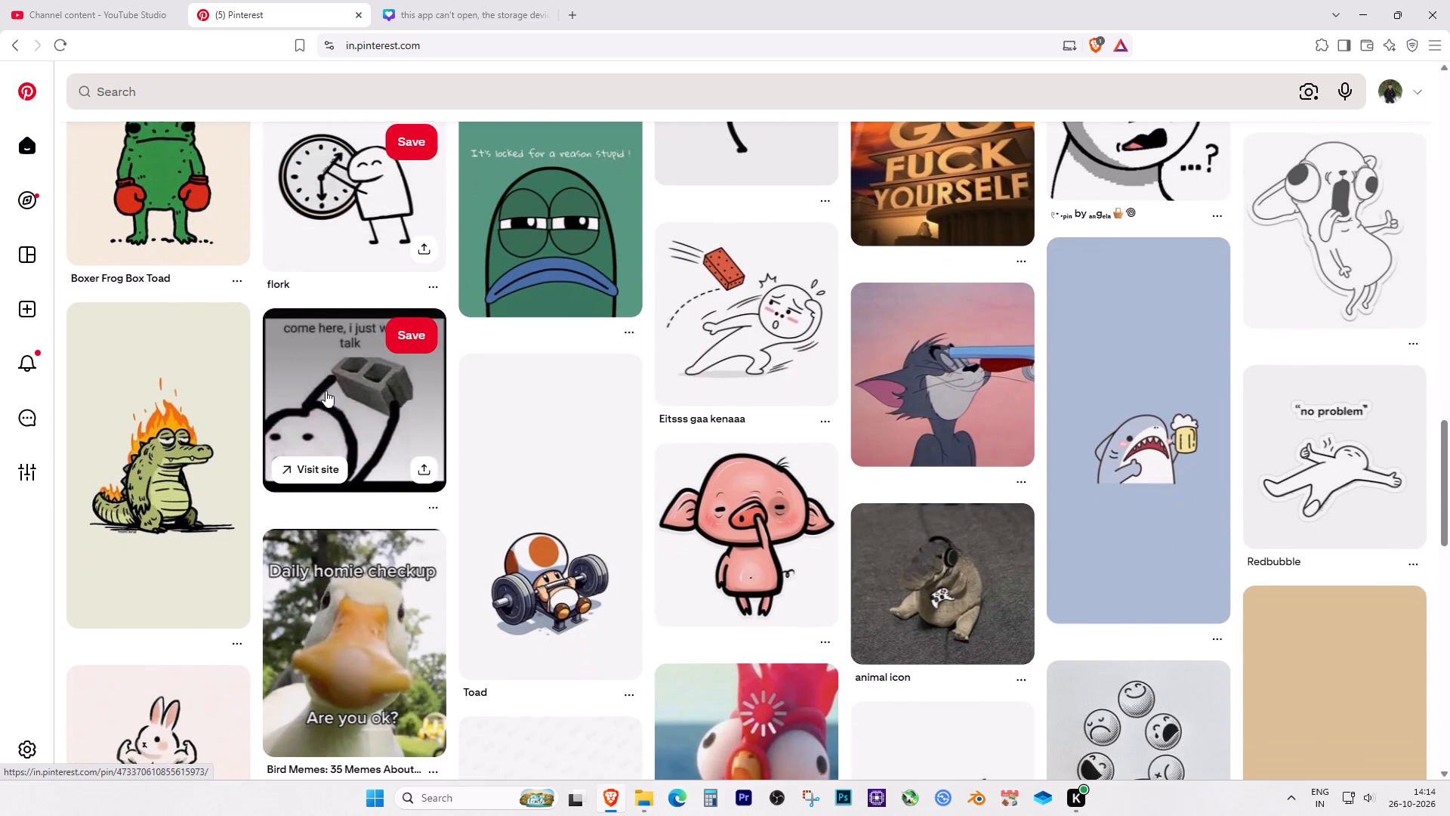
scroll(325, 392, down, 4)
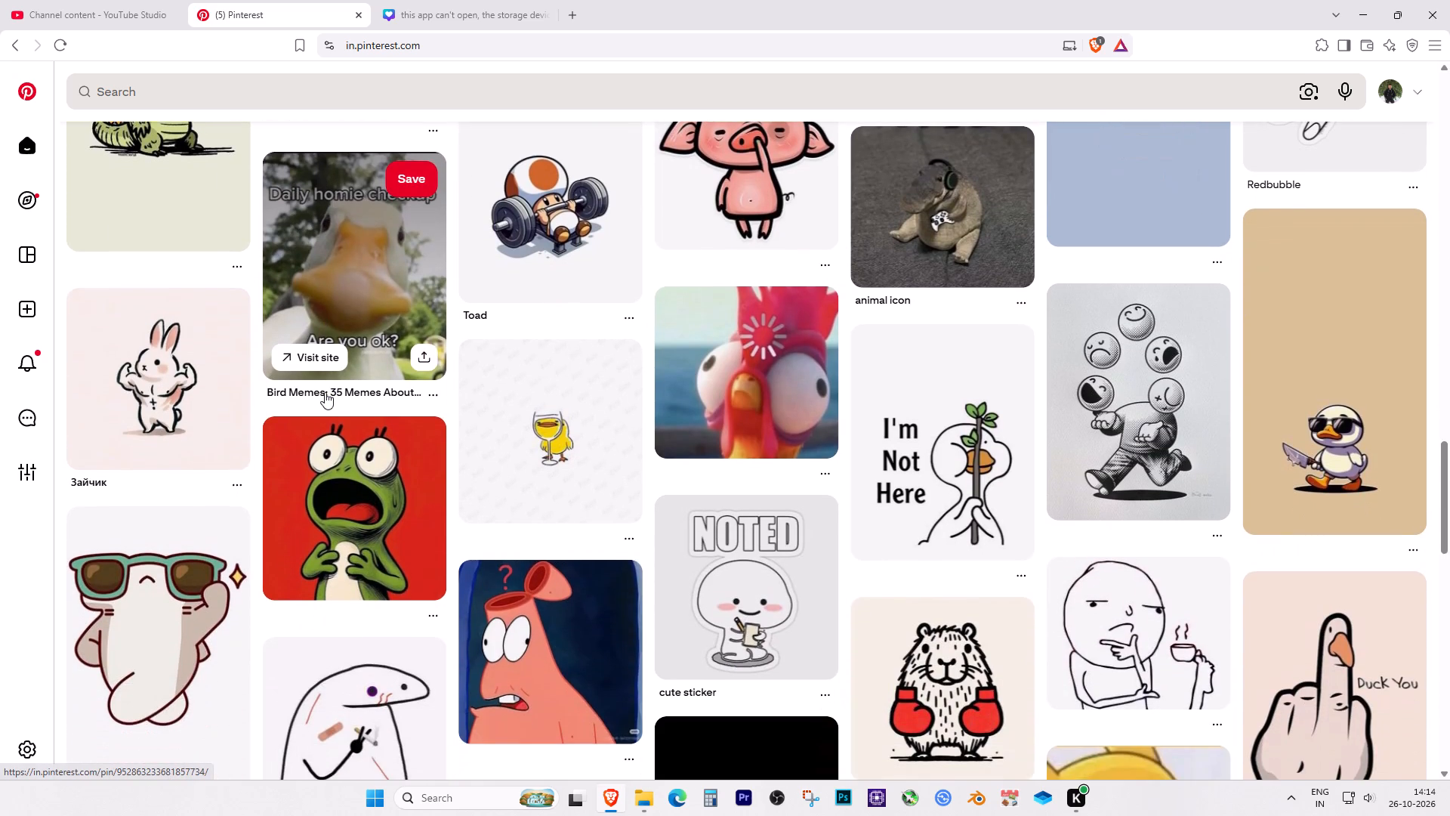
scroll(325, 392, down, 3)
scroll(325, 392, up, 2)
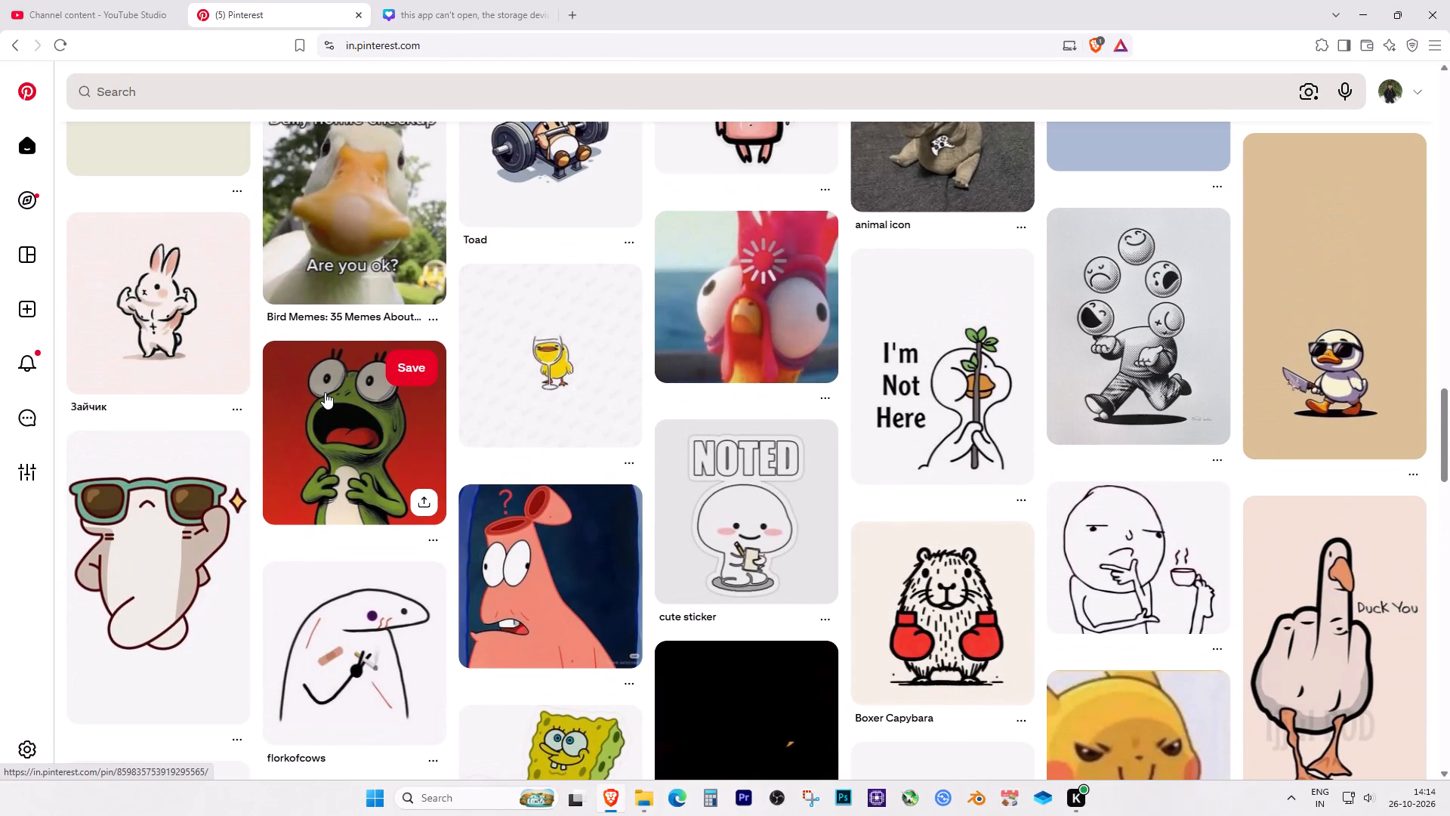
click(500, 0)
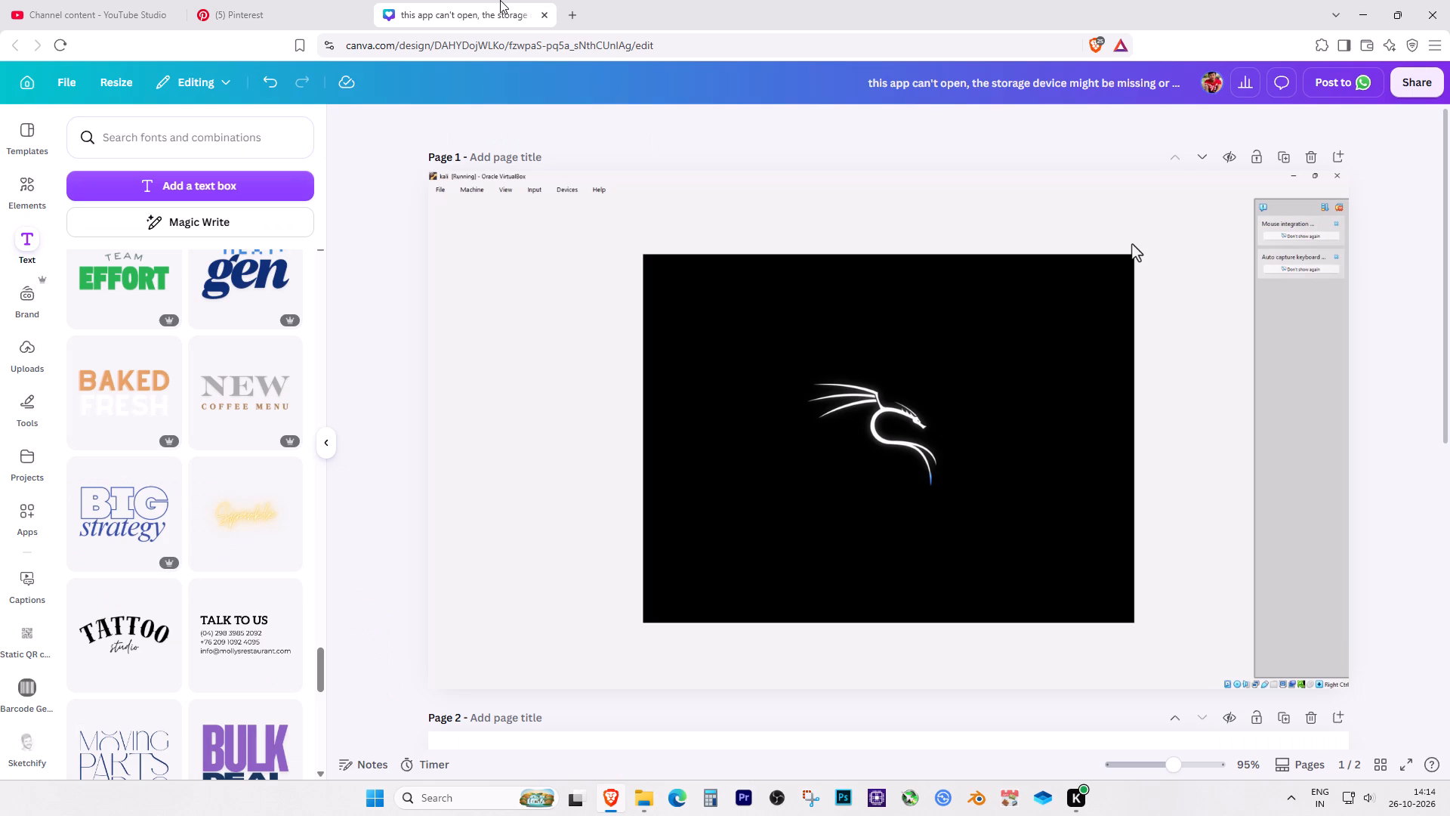
click(260, 0)
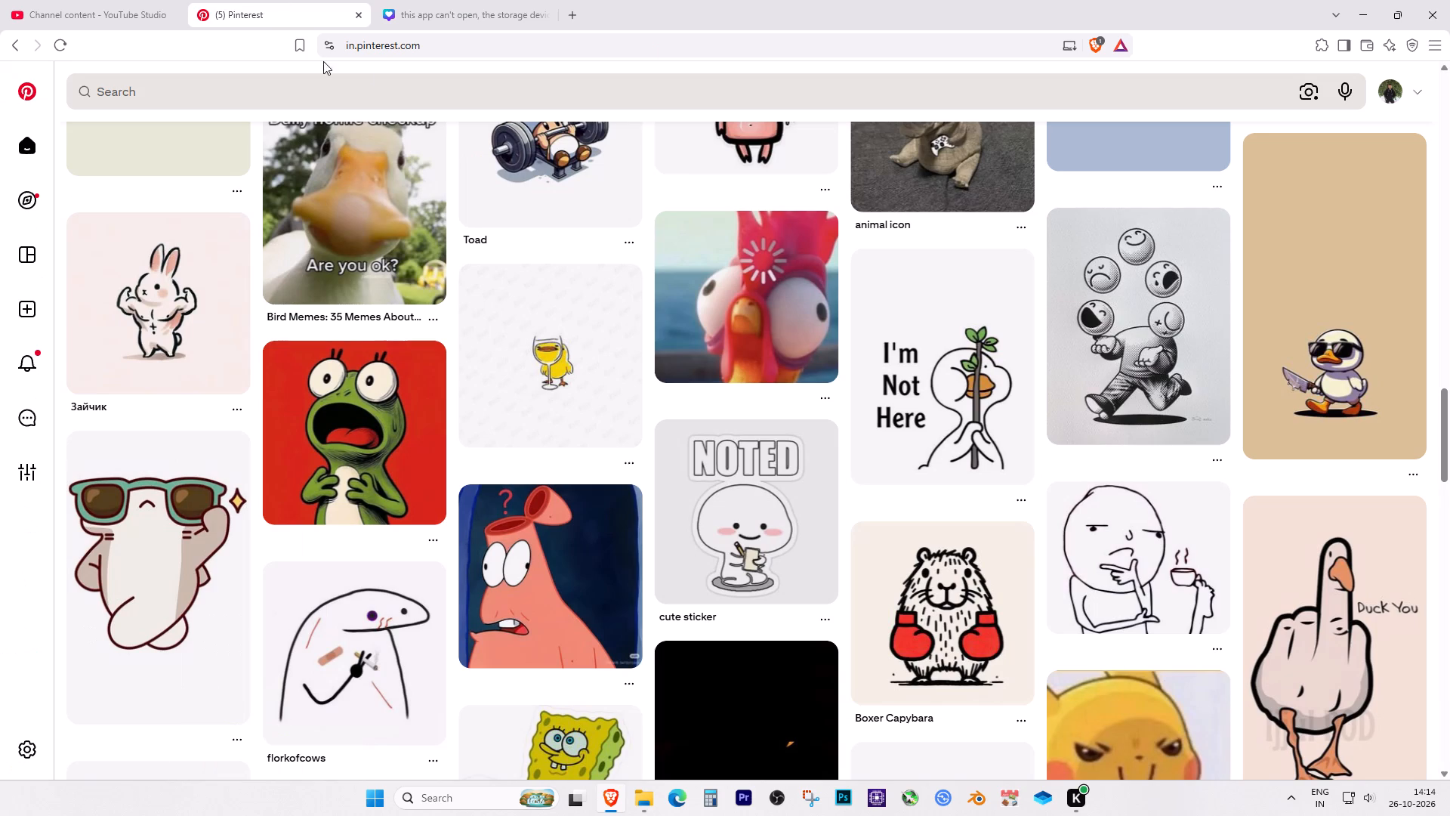
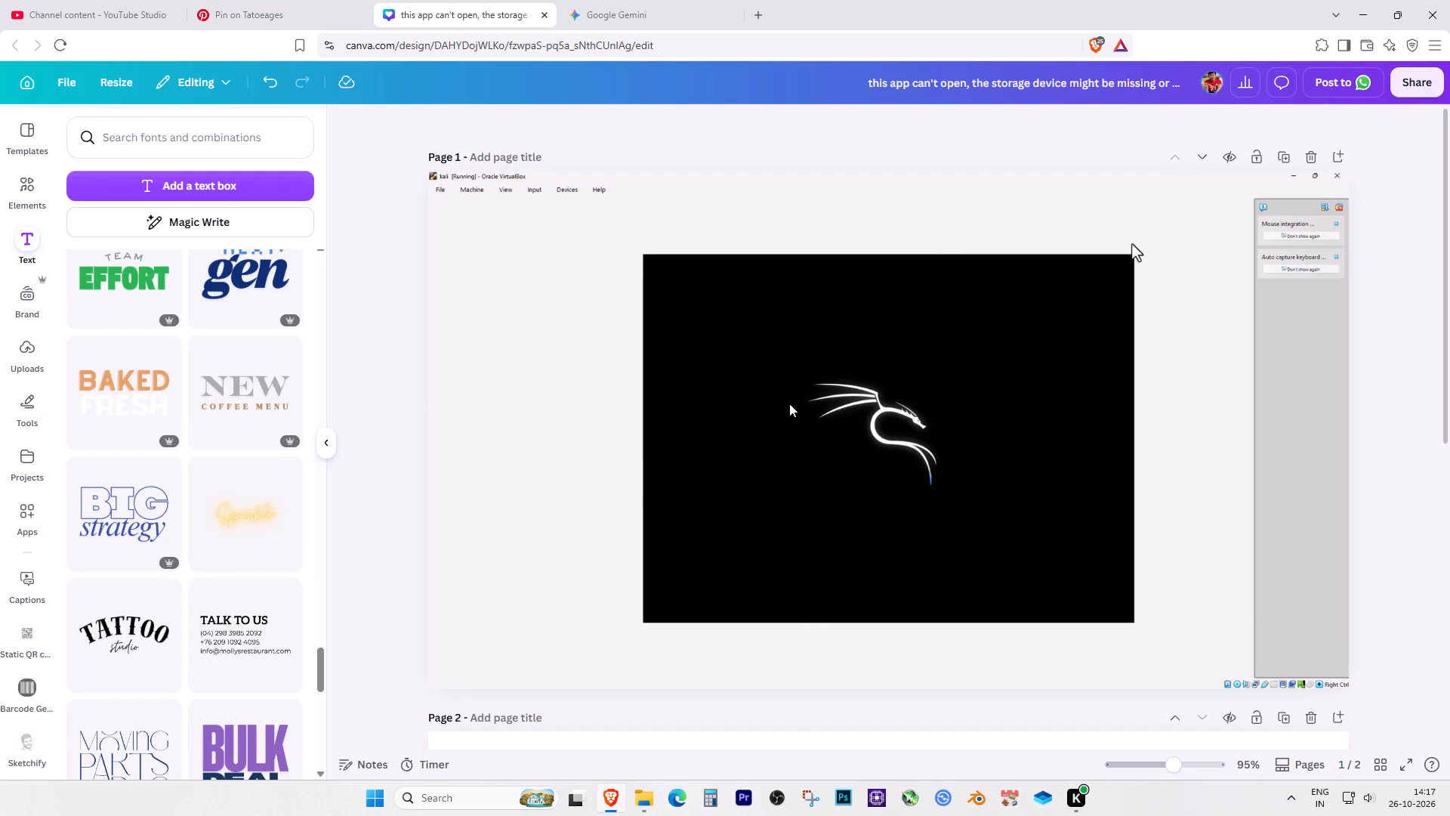
click(702, 391)
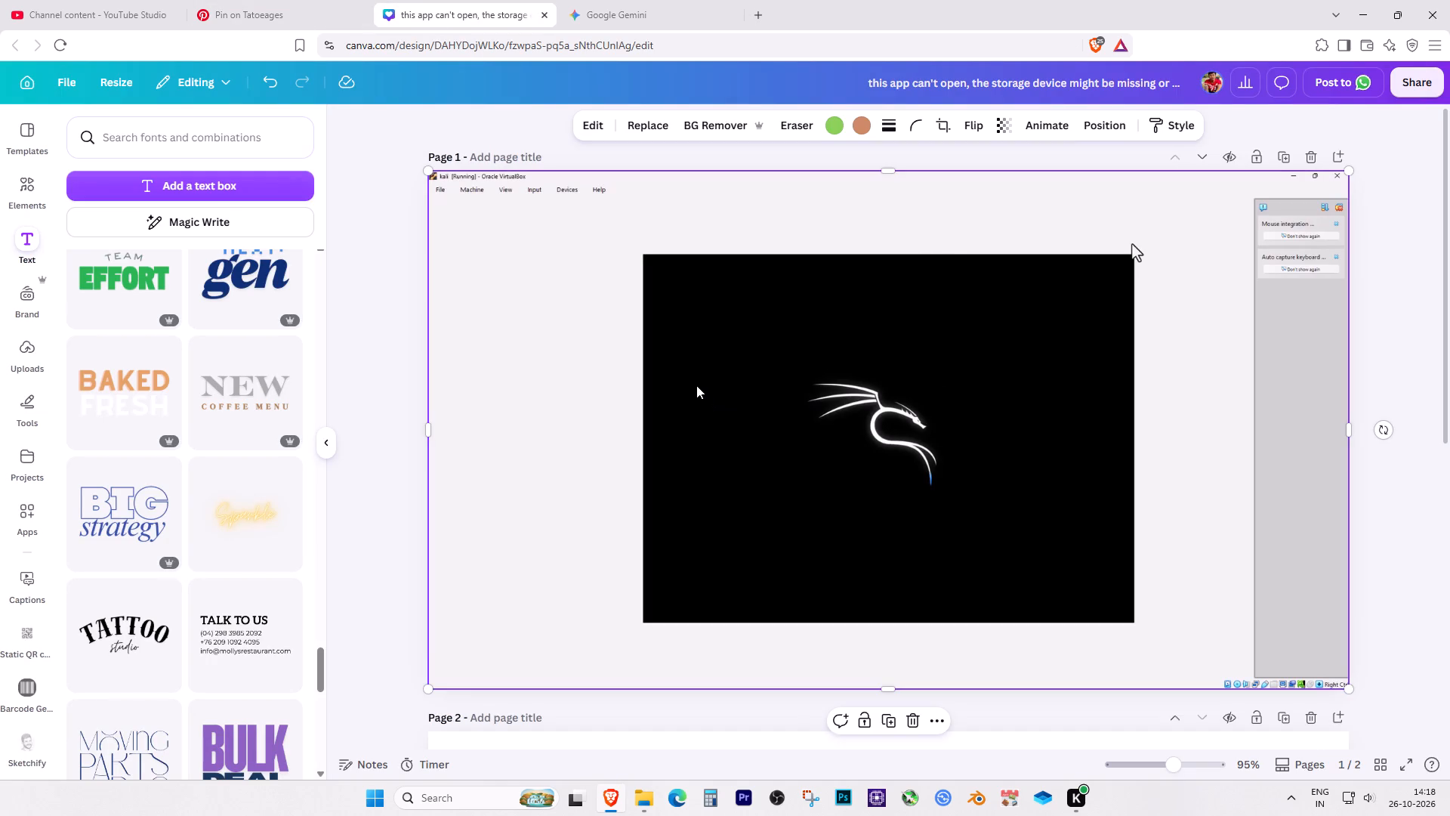
scroll(200, 464, down, 2)
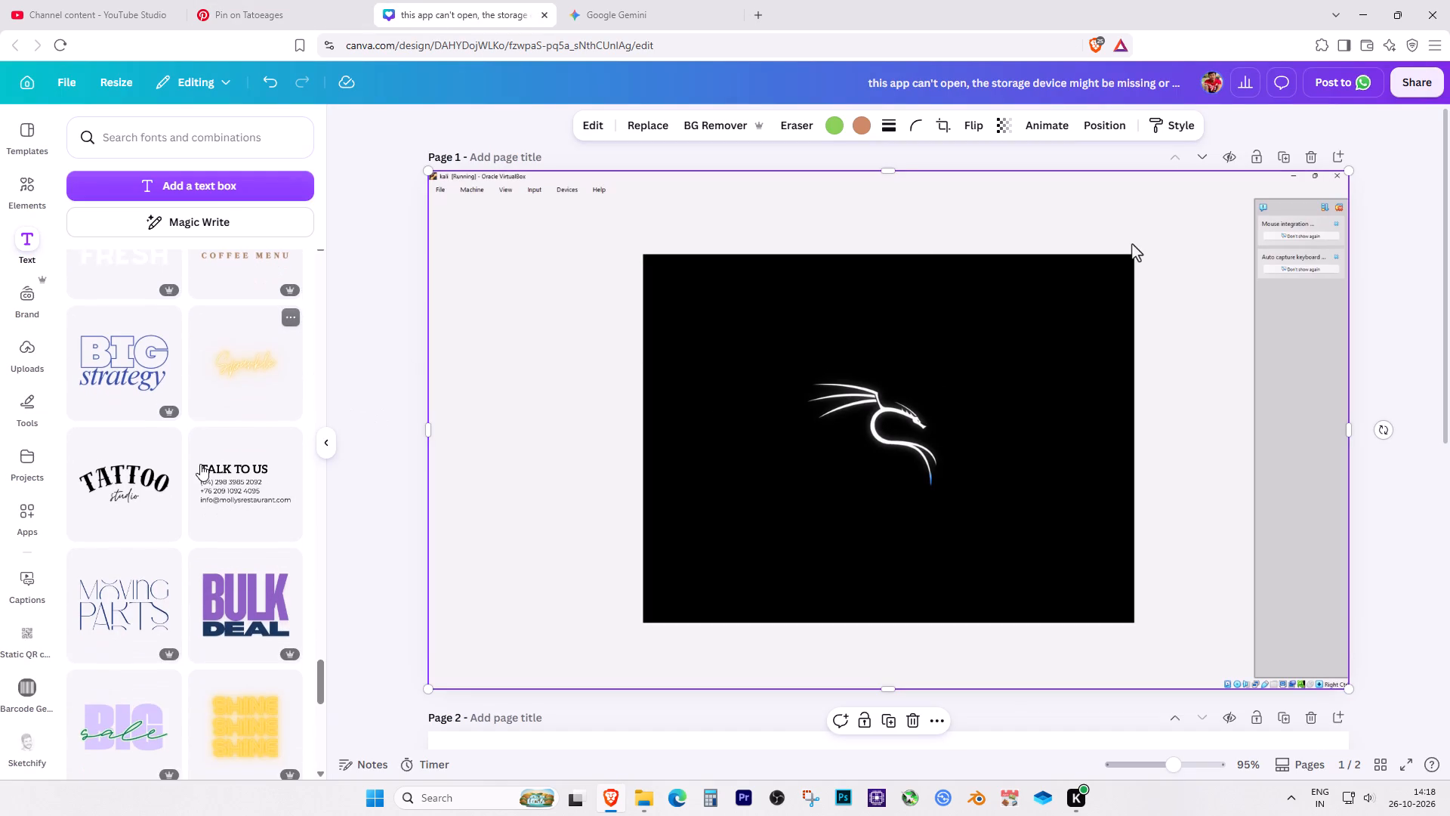
scroll(200, 464, down, 6)
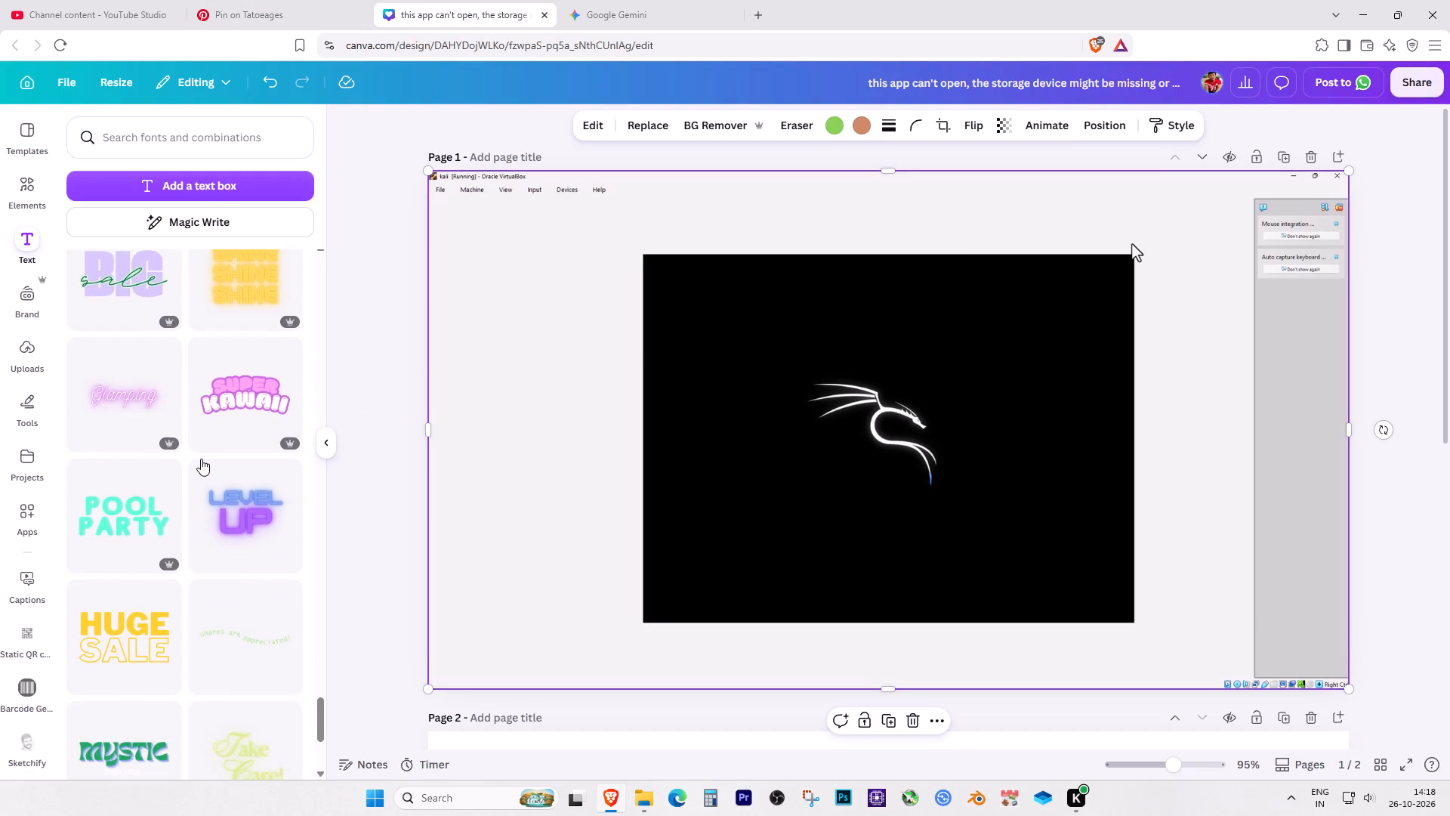
scroll(201, 459, down, 5)
Search the web for "virtual box logo" in a new browser tab.
click(764, 17)
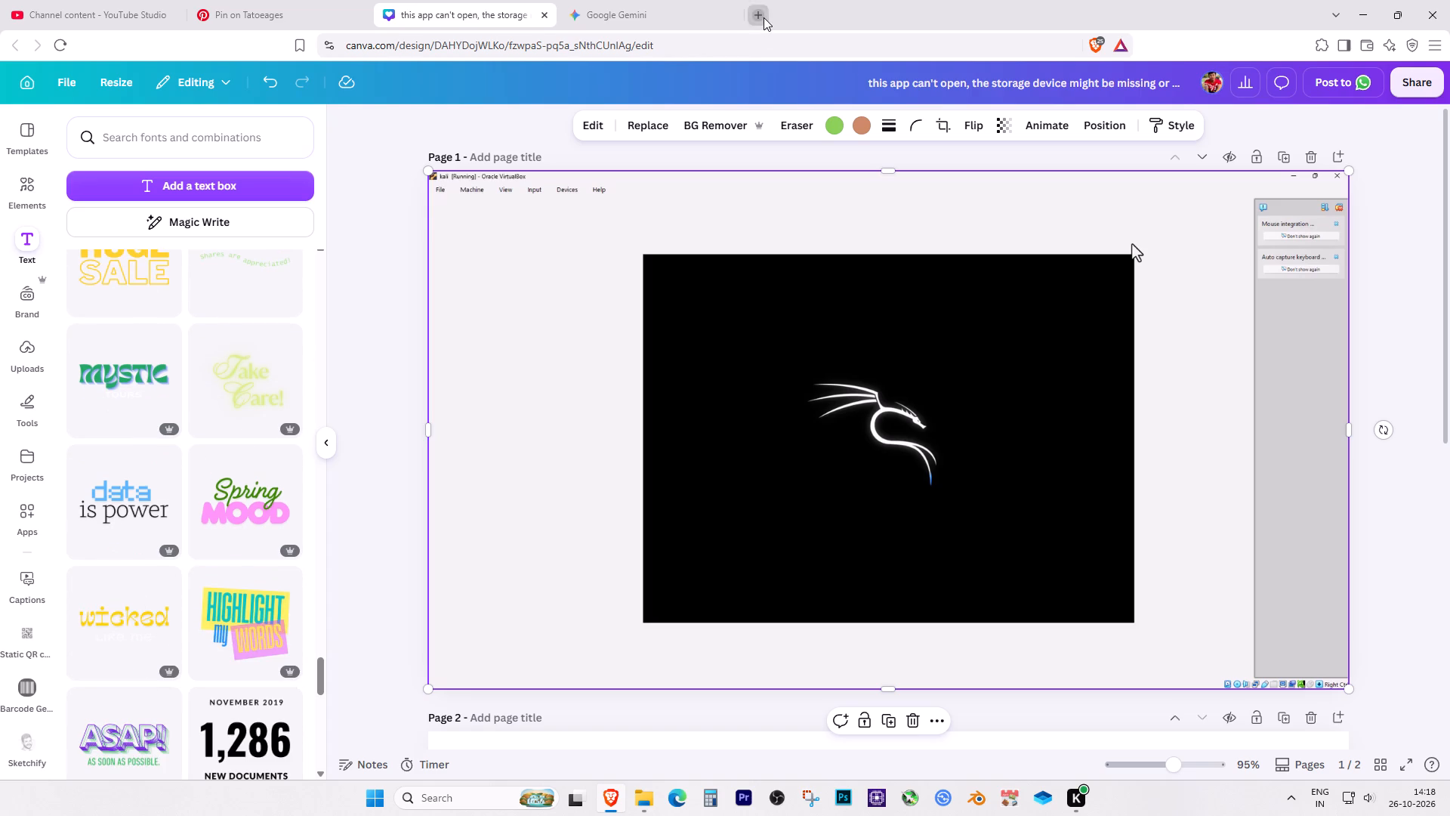
text(vitt)
key(BackSpace)
key(BackSpace)
text(rtual machi)
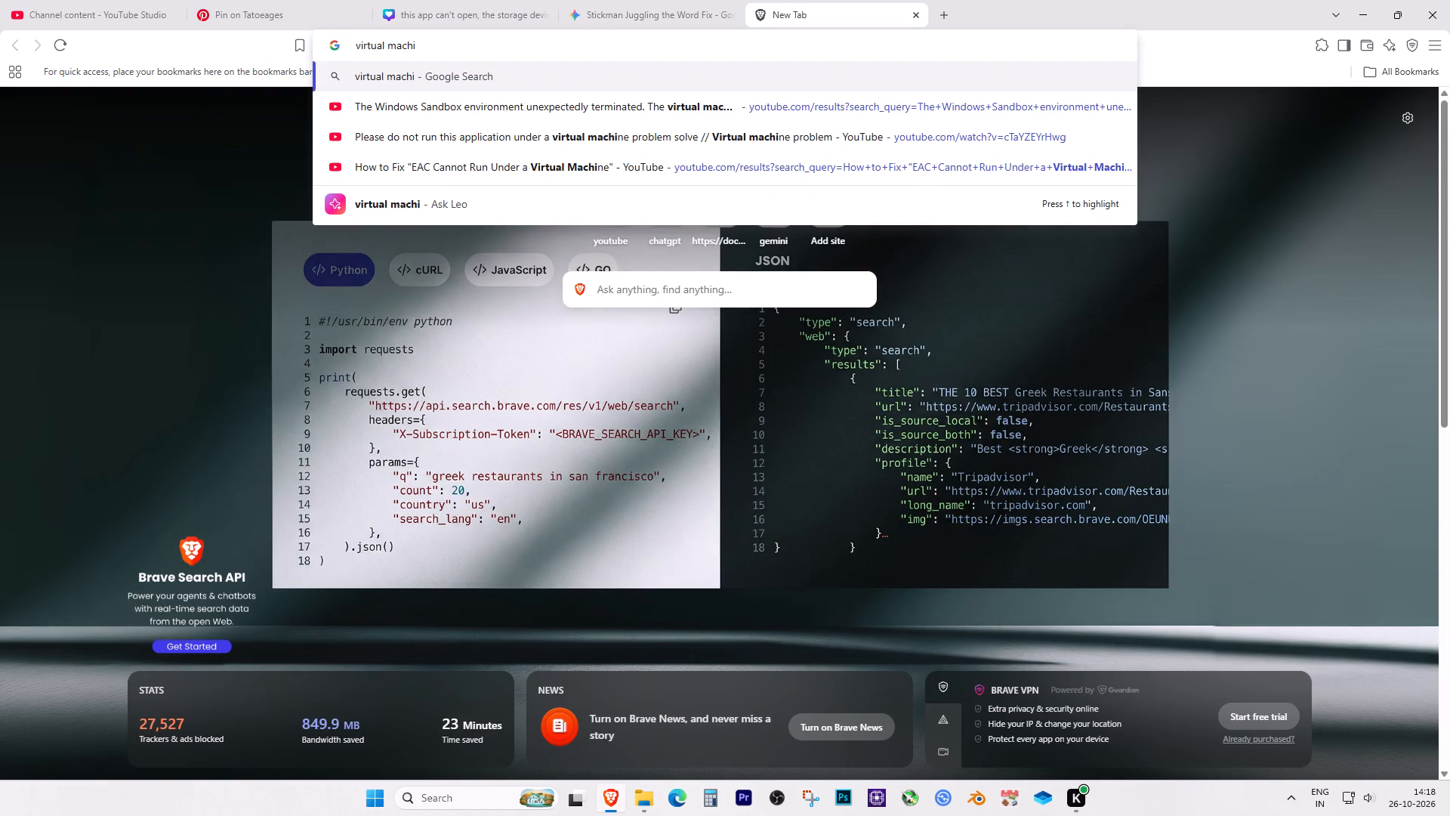
key(BackSpace)
key(BackSpace)
key(BackSpace)
key(BackSpace)
key(BackSpace)
text(box logo)
key(Return)
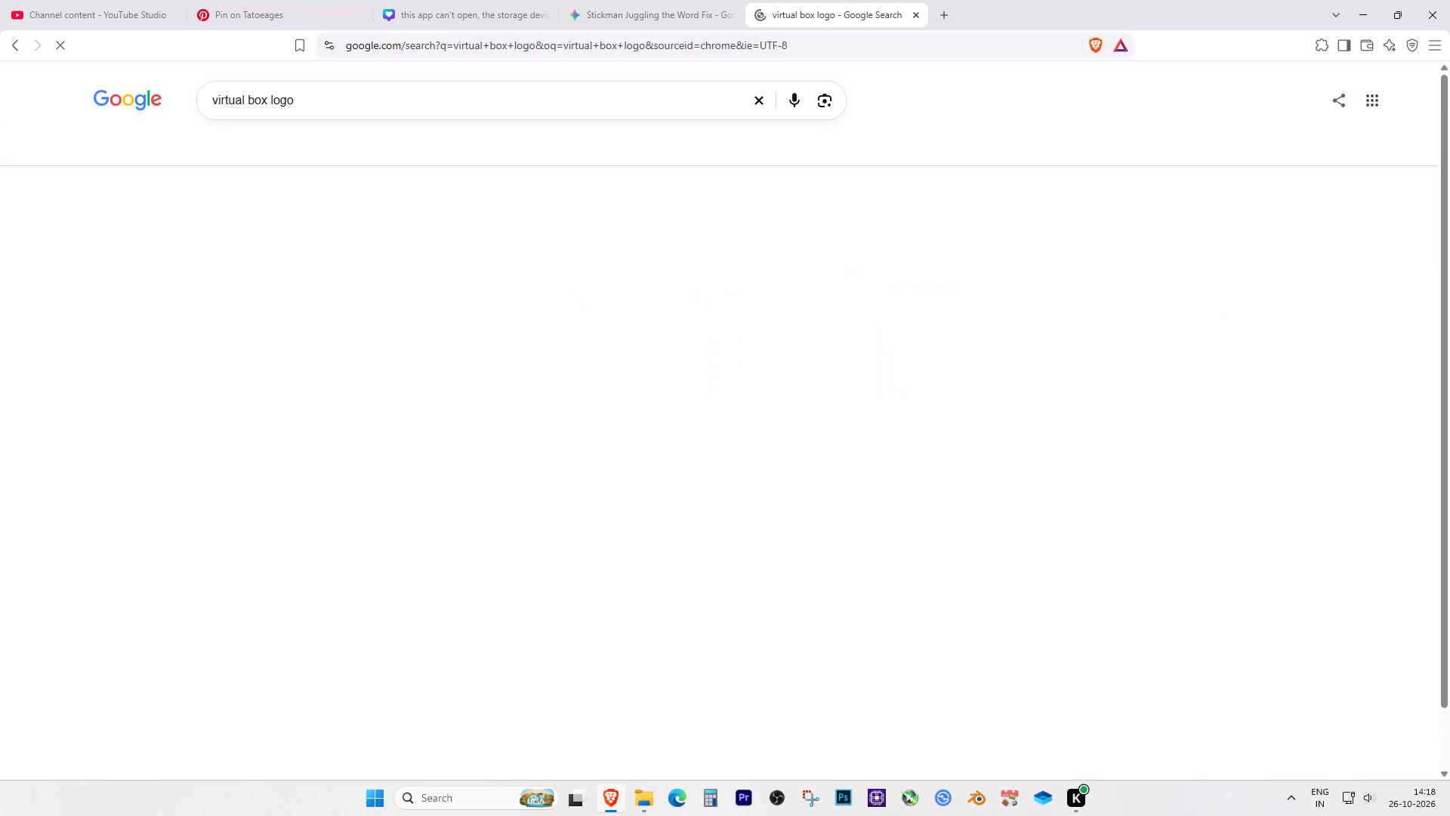
Copy the VirtualBox cube logo by Wikimedia Commons from the image results and paste it onto page 1 of the Canva thumbnail.
click(323, 158)
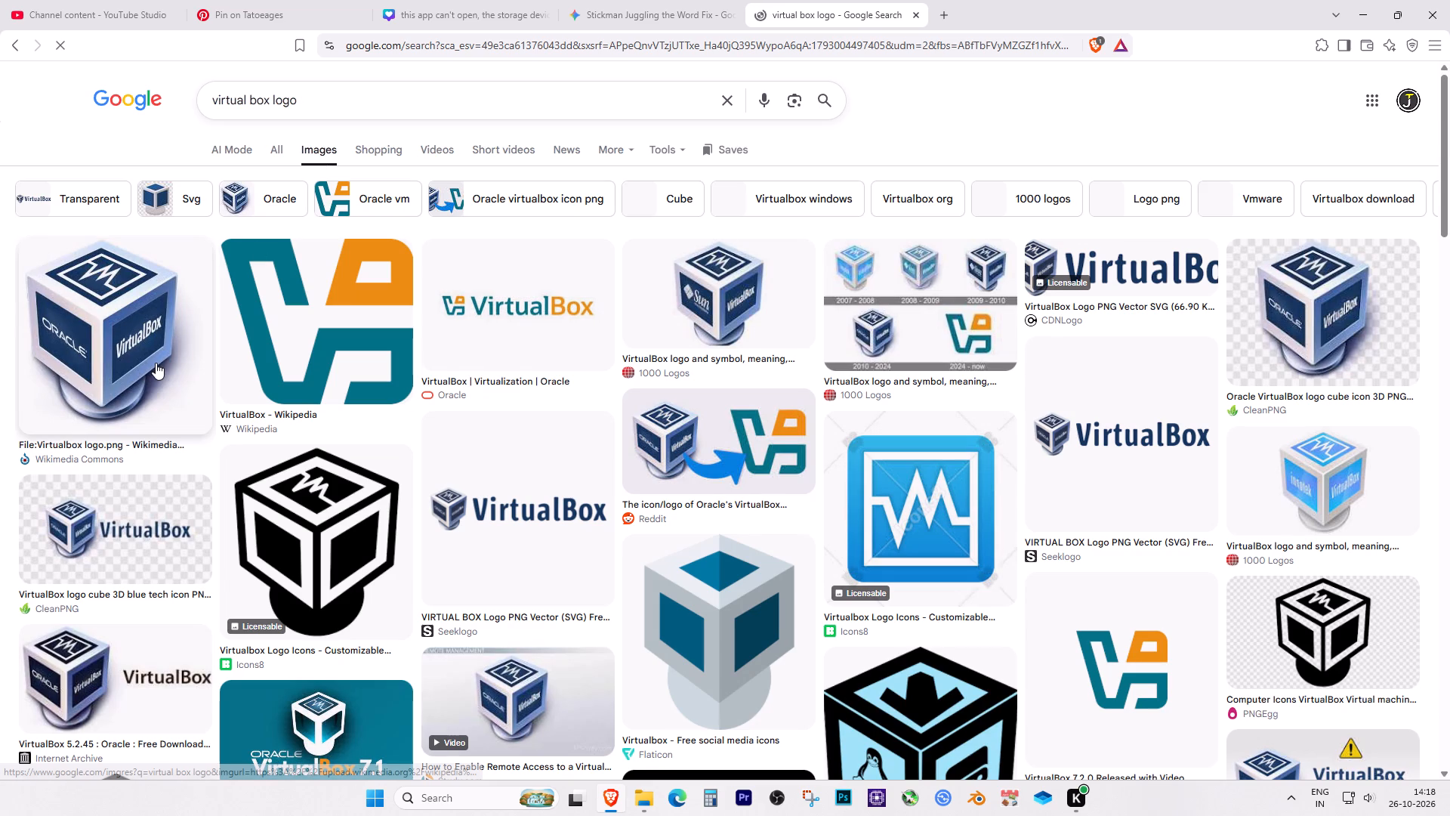
click(156, 363)
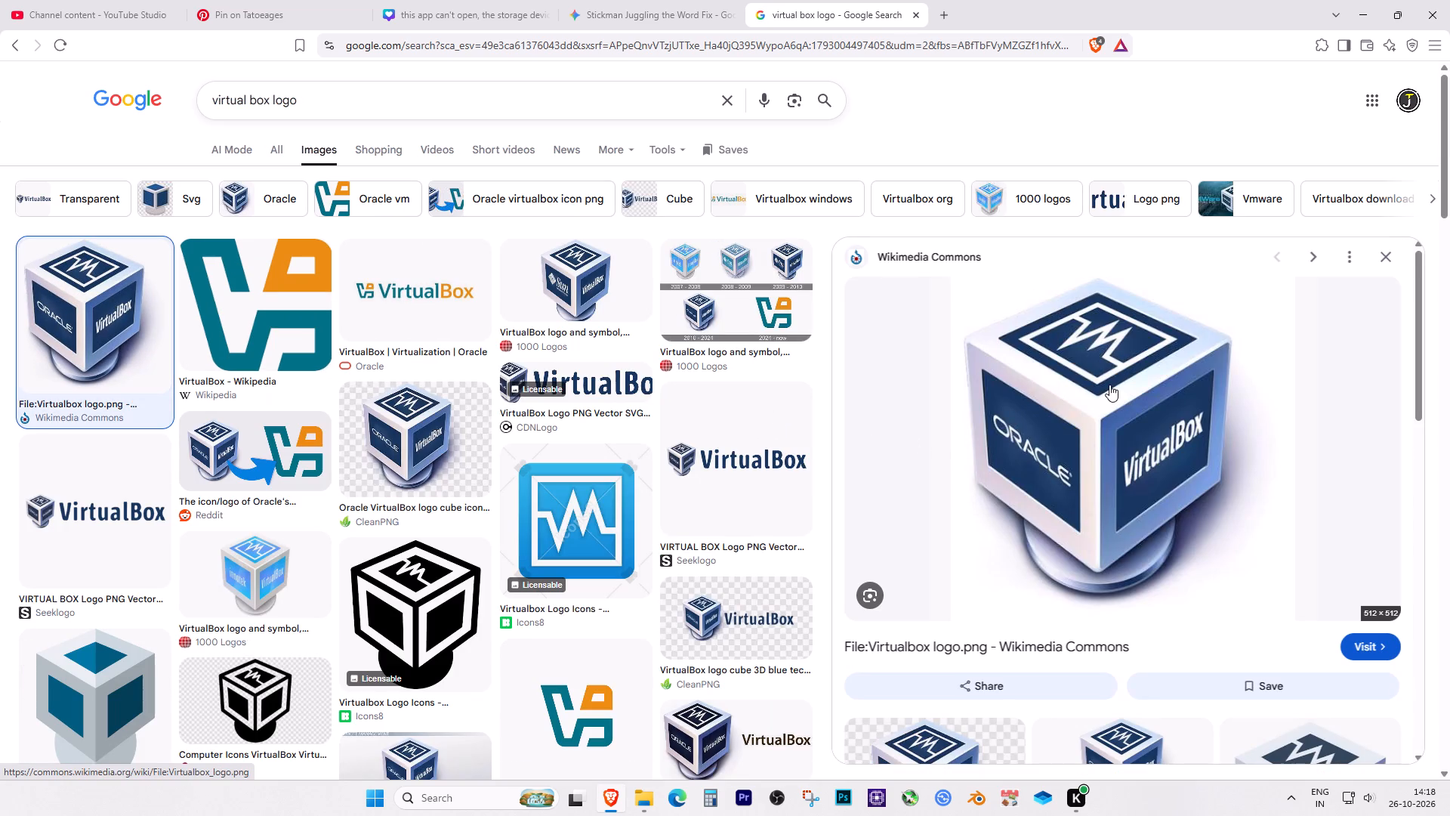
right_click(1109, 385)
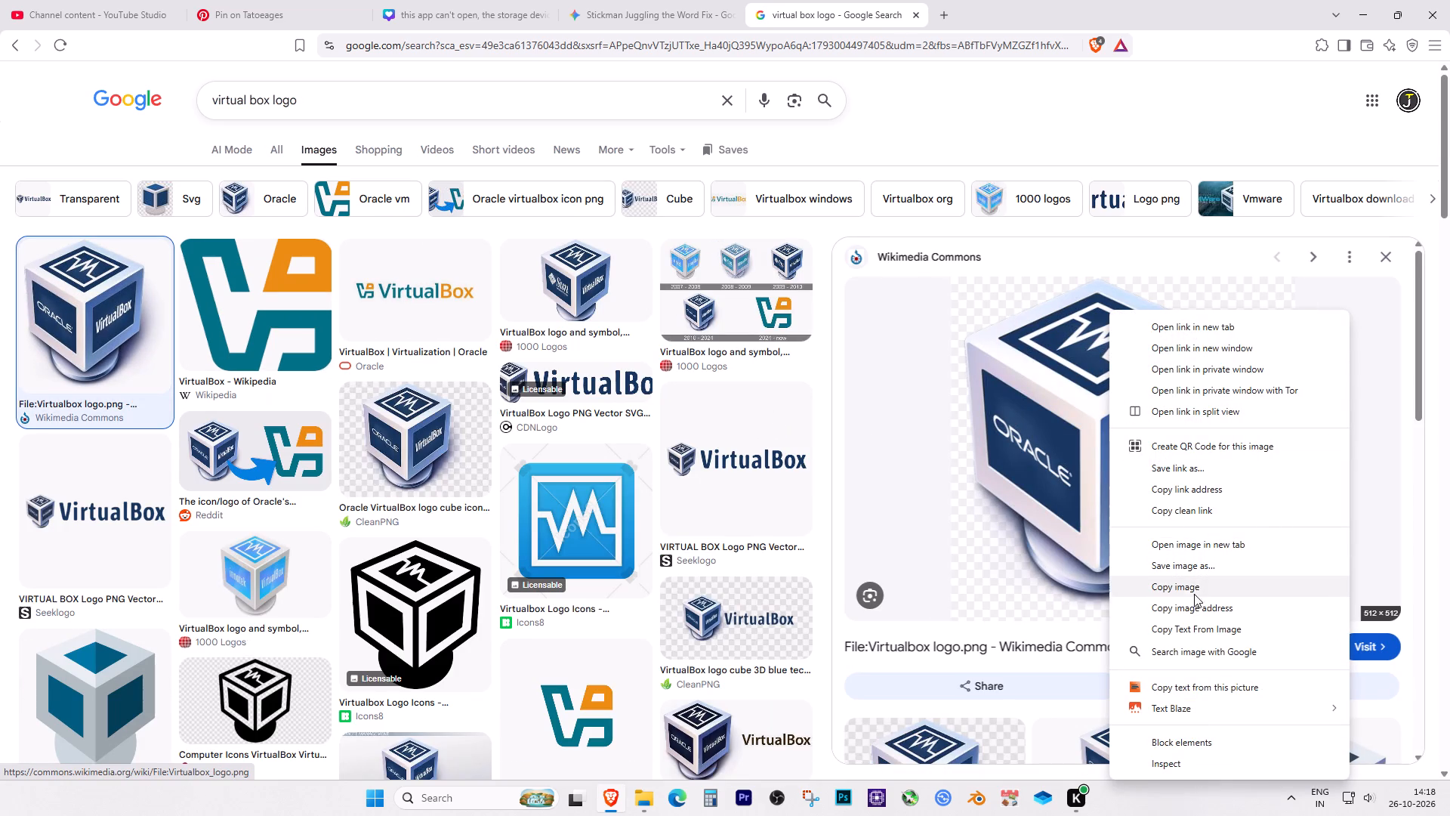
click(1192, 590)
click(457, 0)
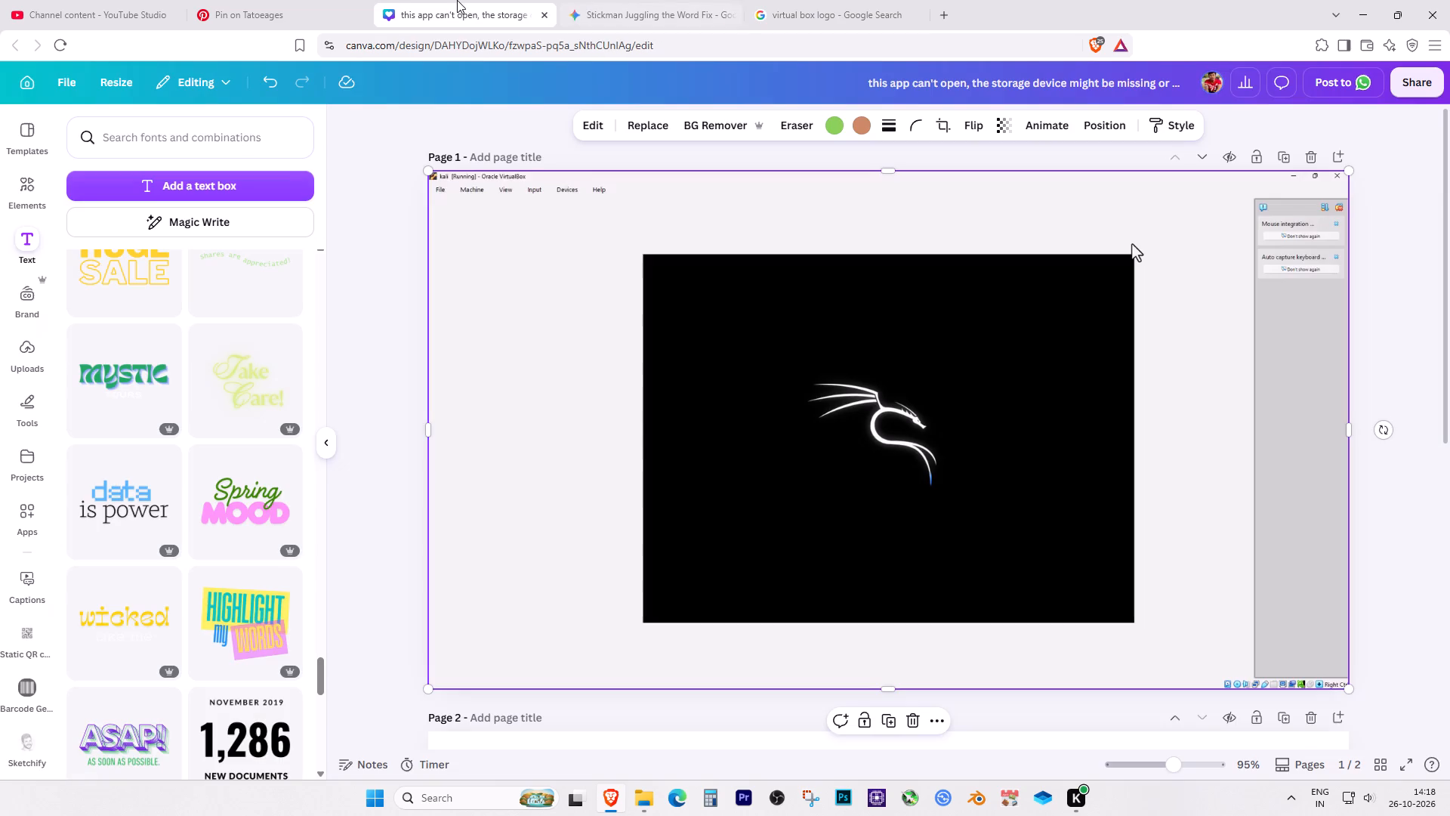
key(ctrl+v)
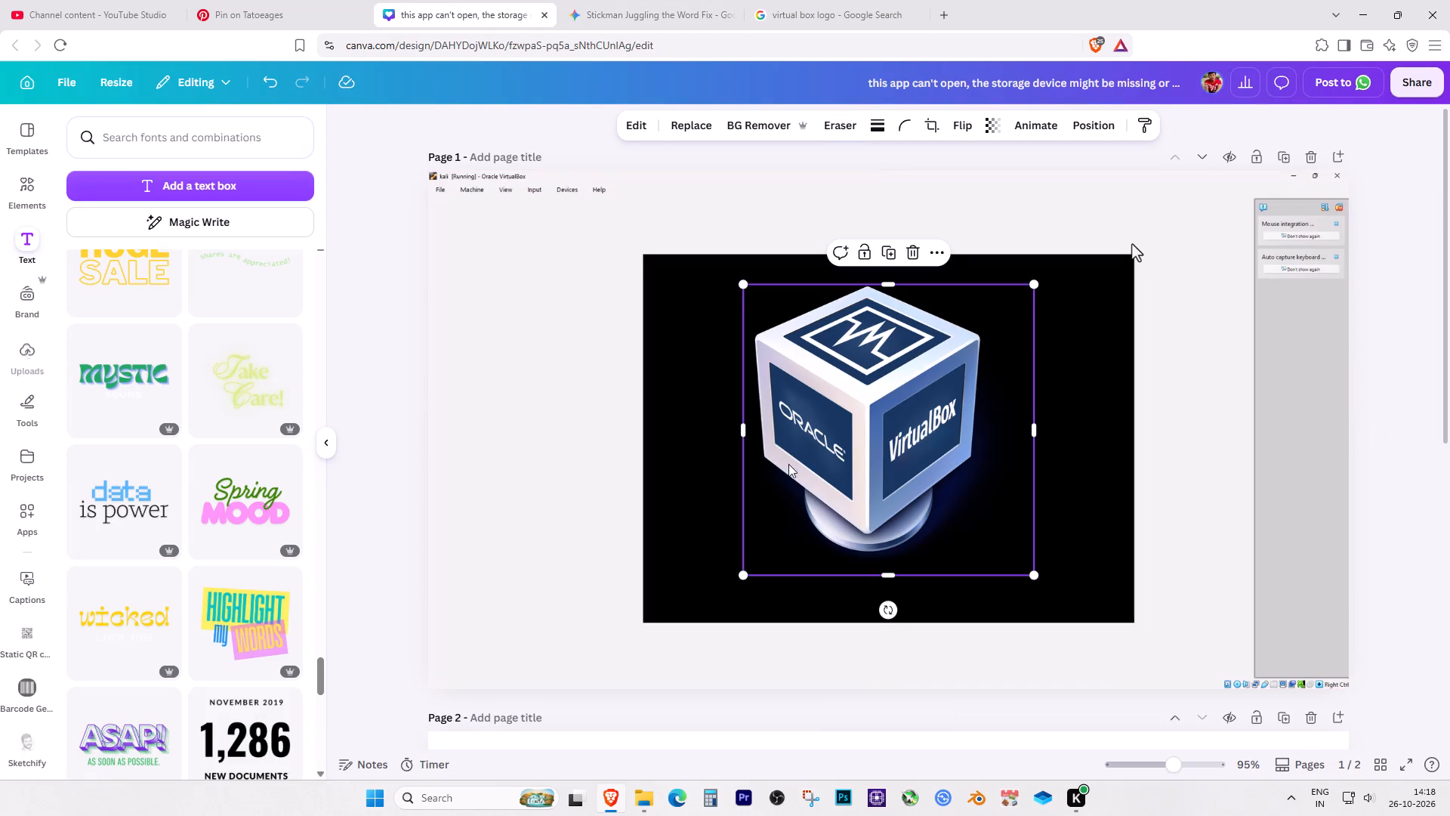
Shrink the VirtualBox logo and place it in the light area left of the black Kali screen, near its upper edge.
drag(897, 415, 600, 410)
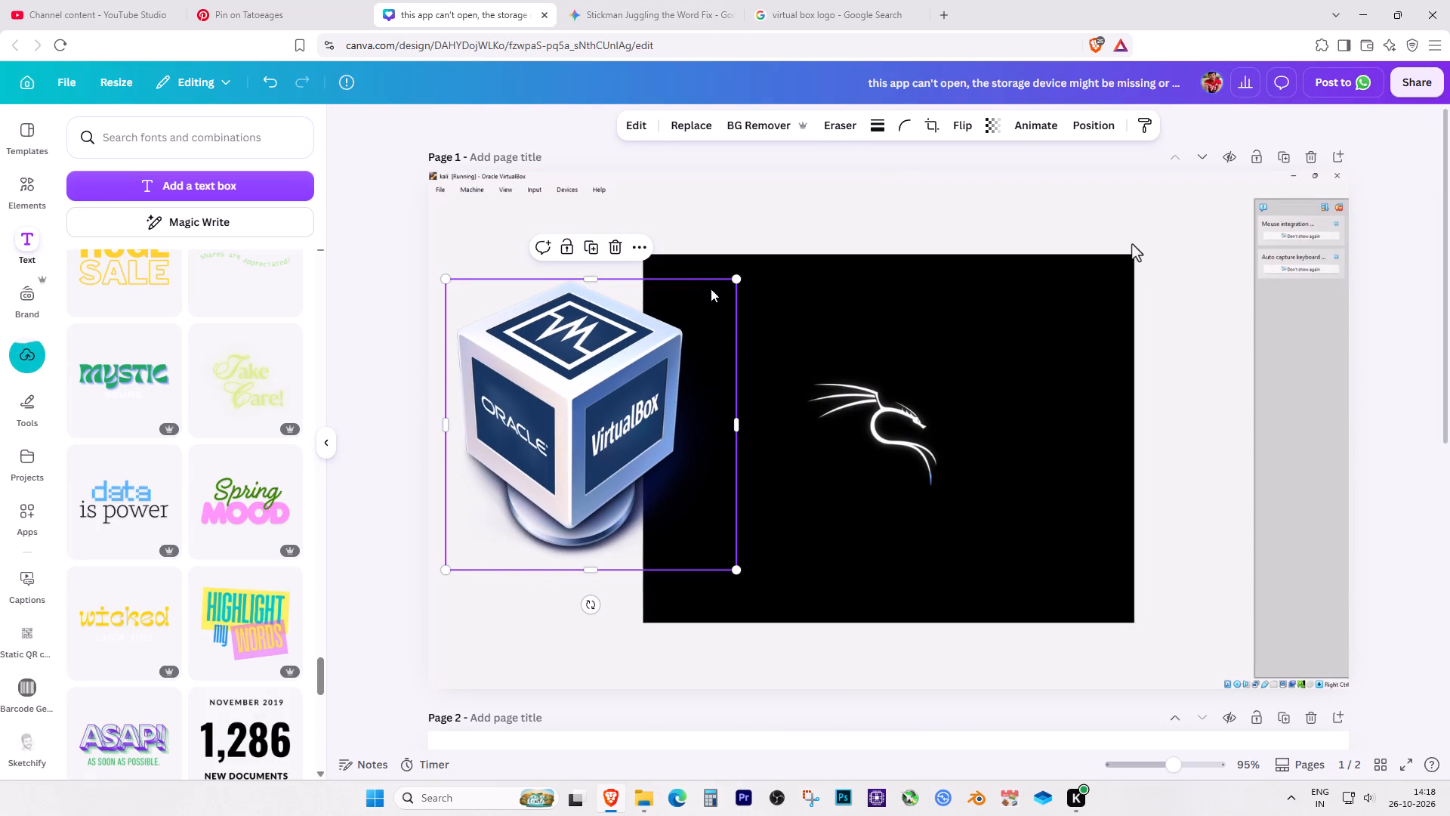
drag(737, 278, 638, 406)
drag(572, 456, 606, 407)
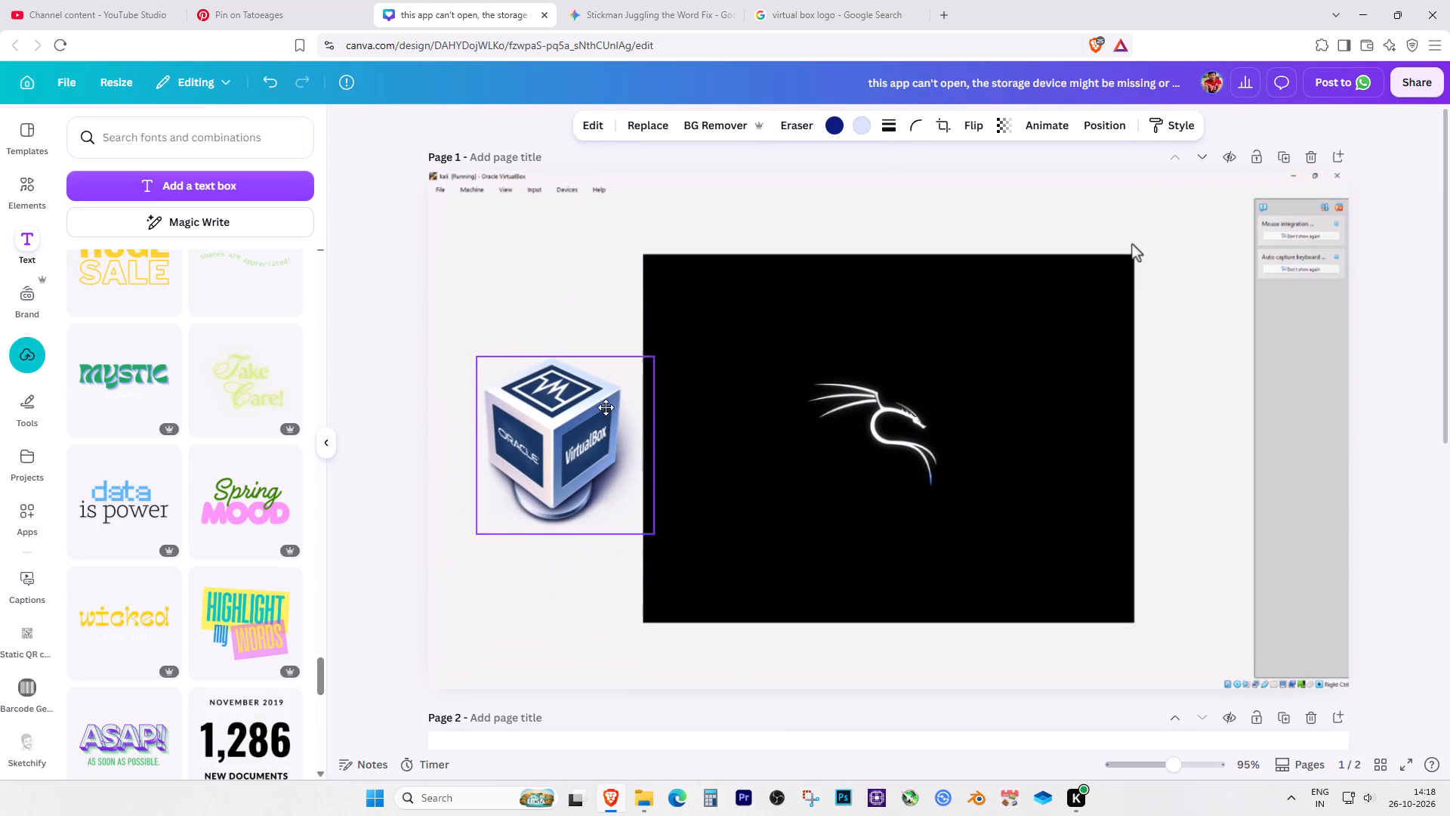
drag(606, 407, 594, 283)
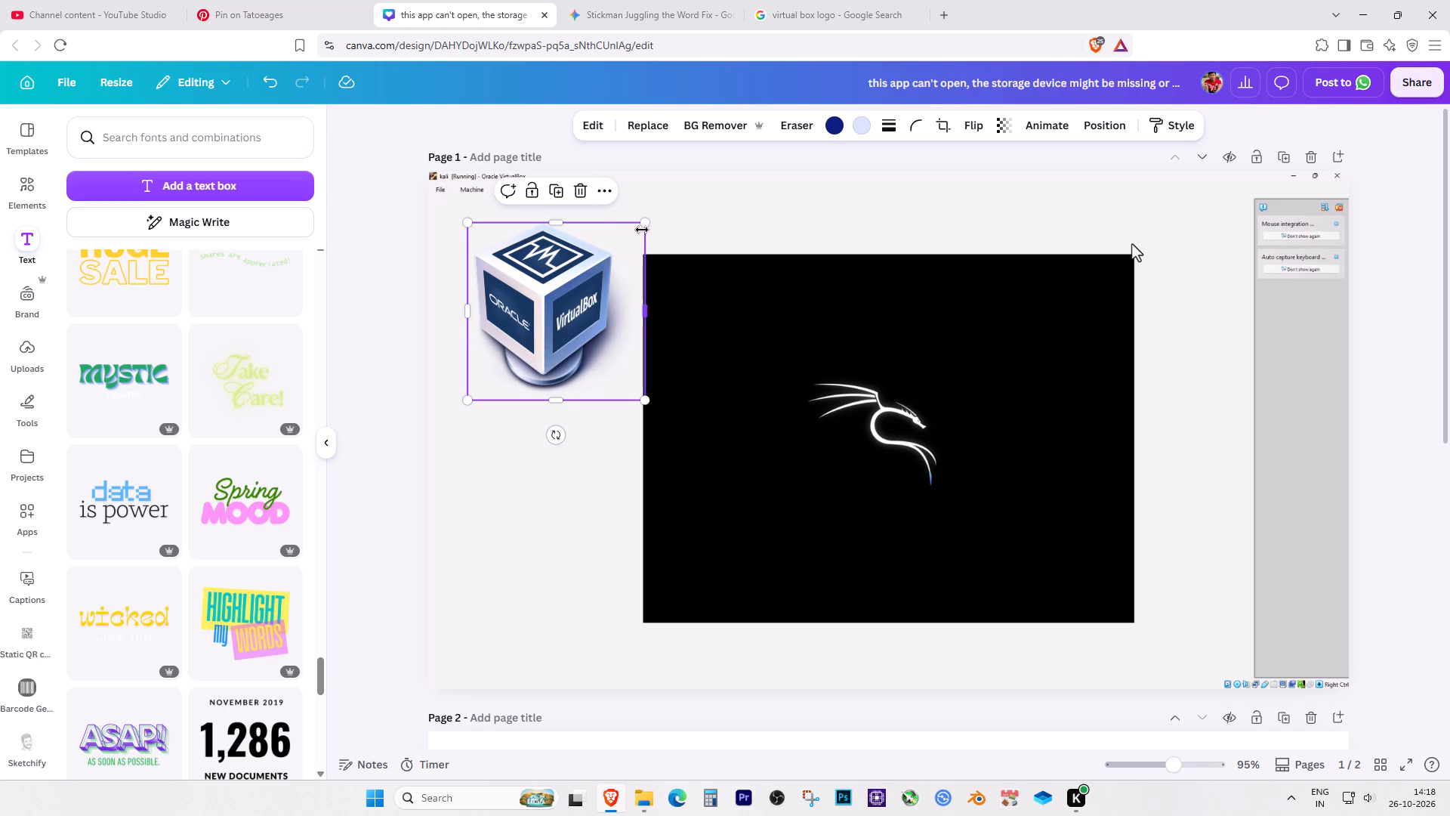
drag(644, 227, 653, 221)
drag(606, 276, 591, 285)
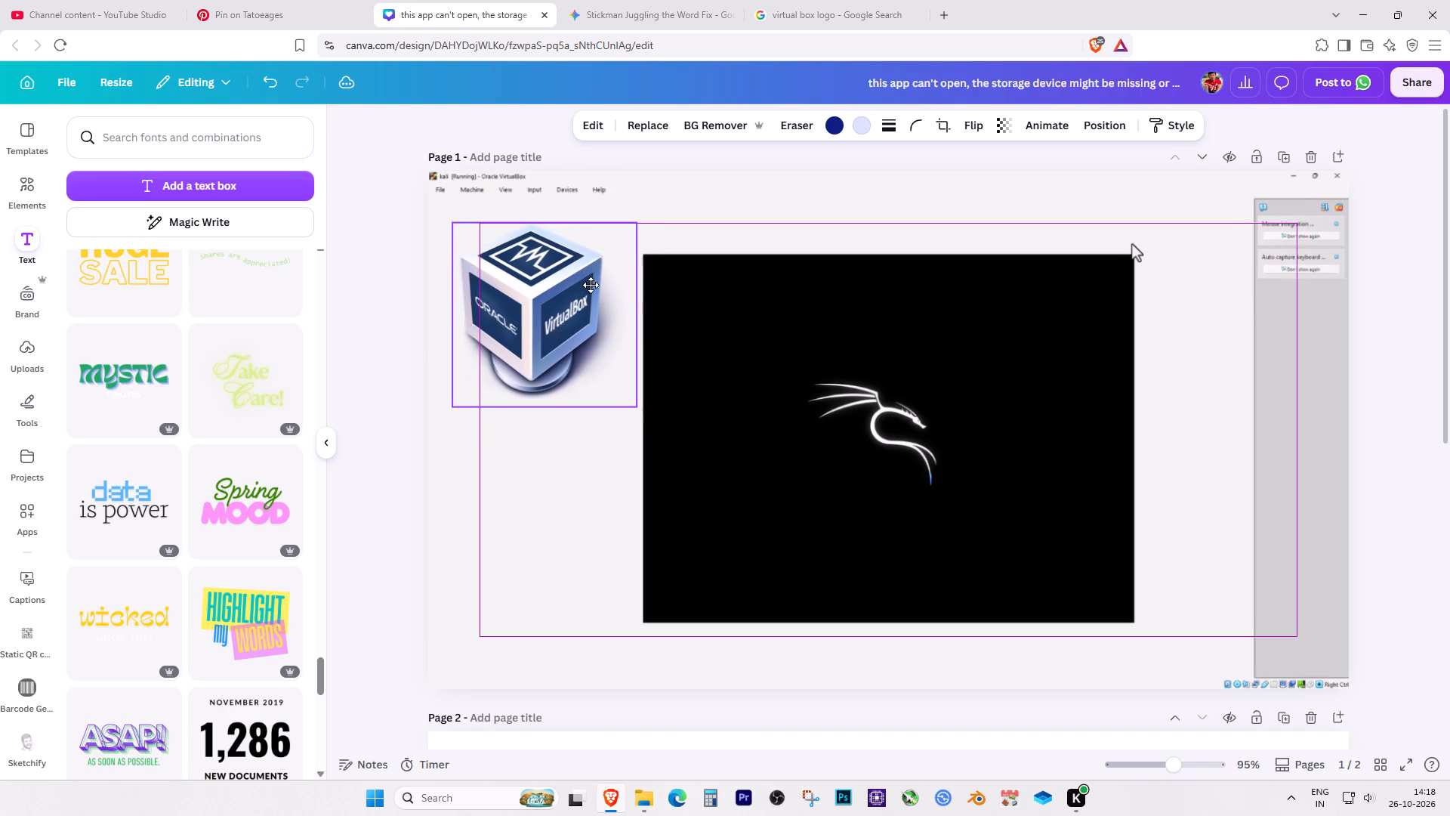
drag(591, 285, 589, 285)
click(399, 299)
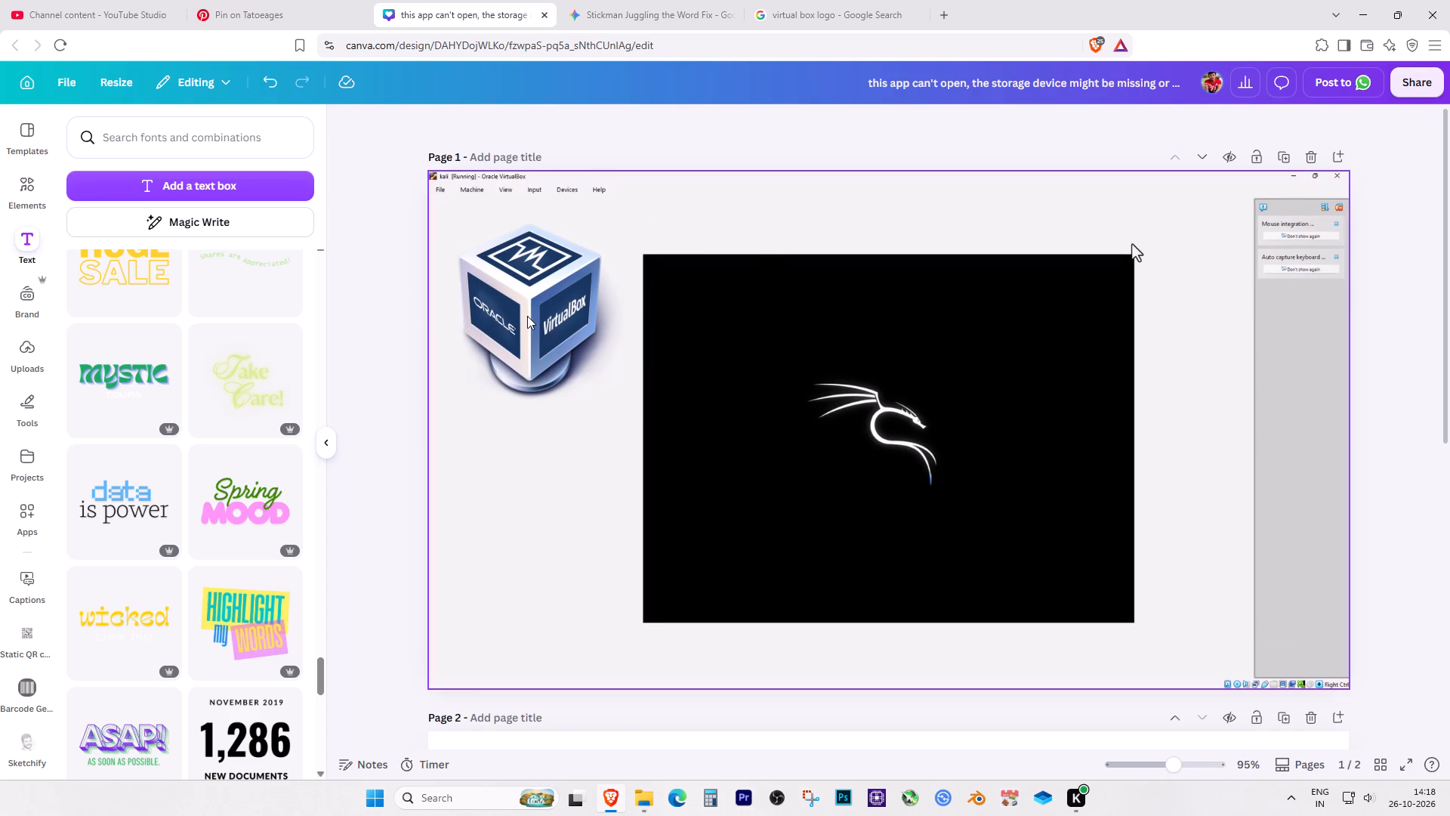
click(527, 316)
drag(540, 304, 539, 331)
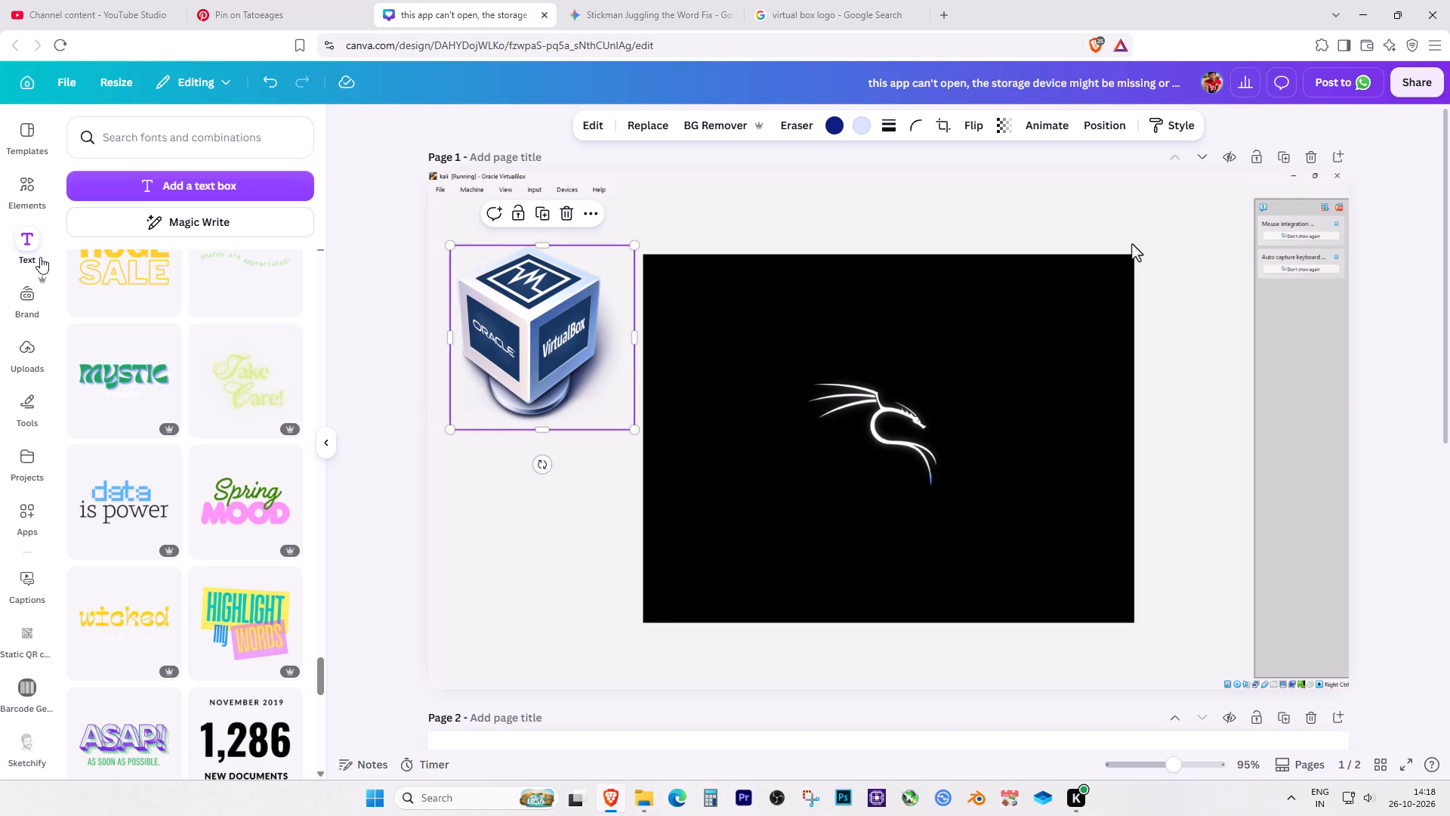
Look through the shape categories in the elements library for a graphic that suits the thumbnail.
click(41, 195)
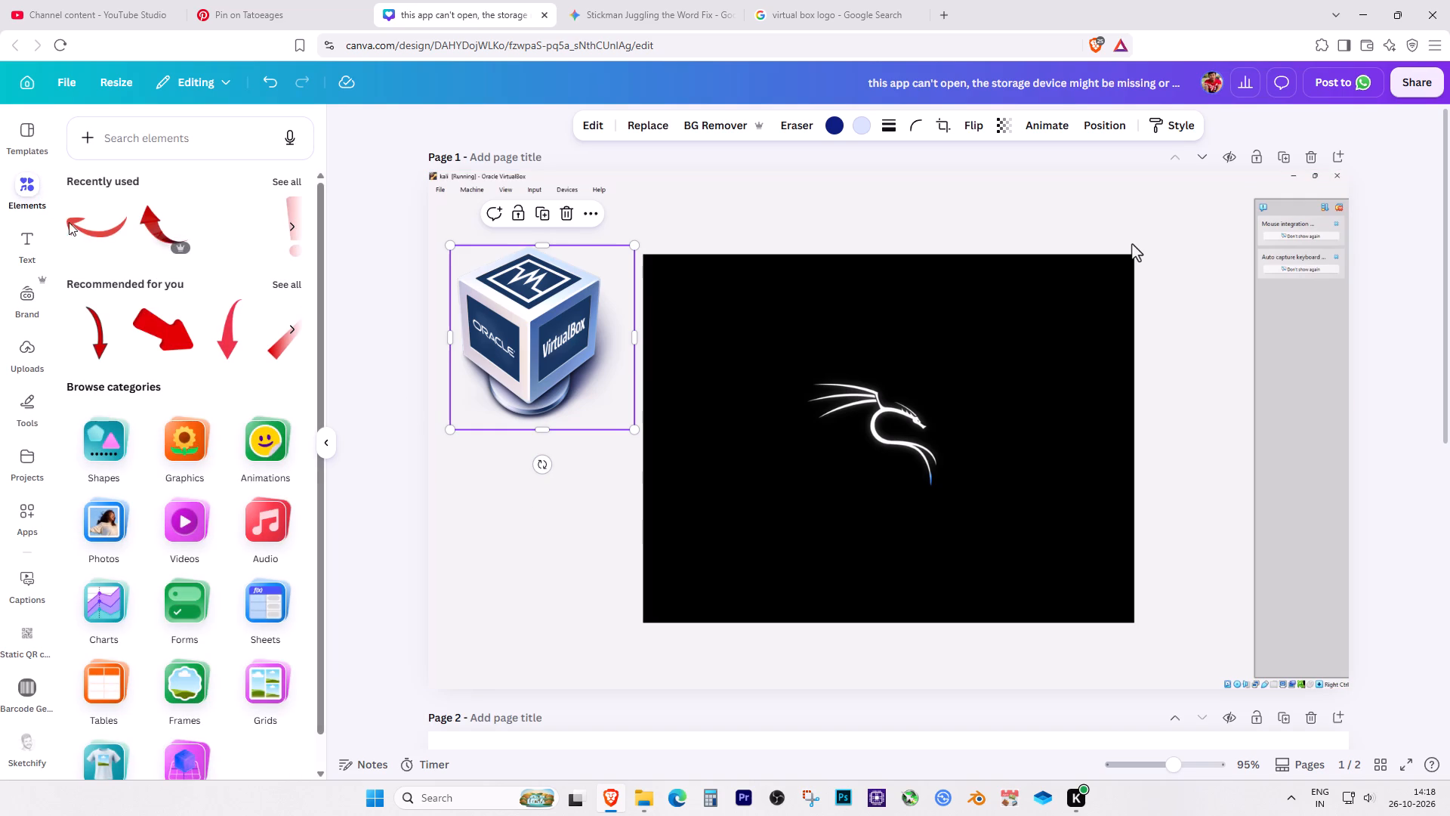
scroll(168, 453, down, 4)
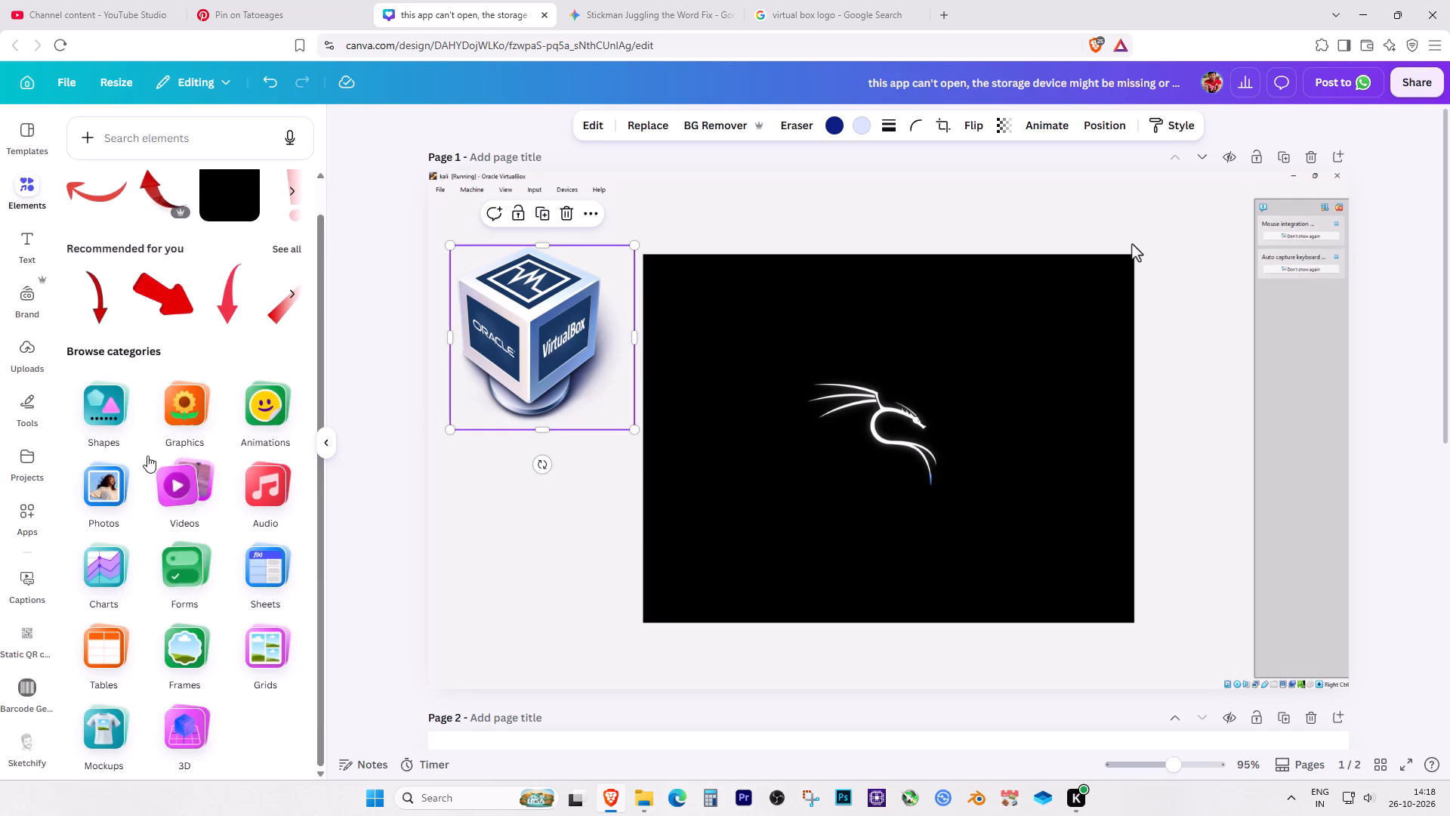
click(122, 413)
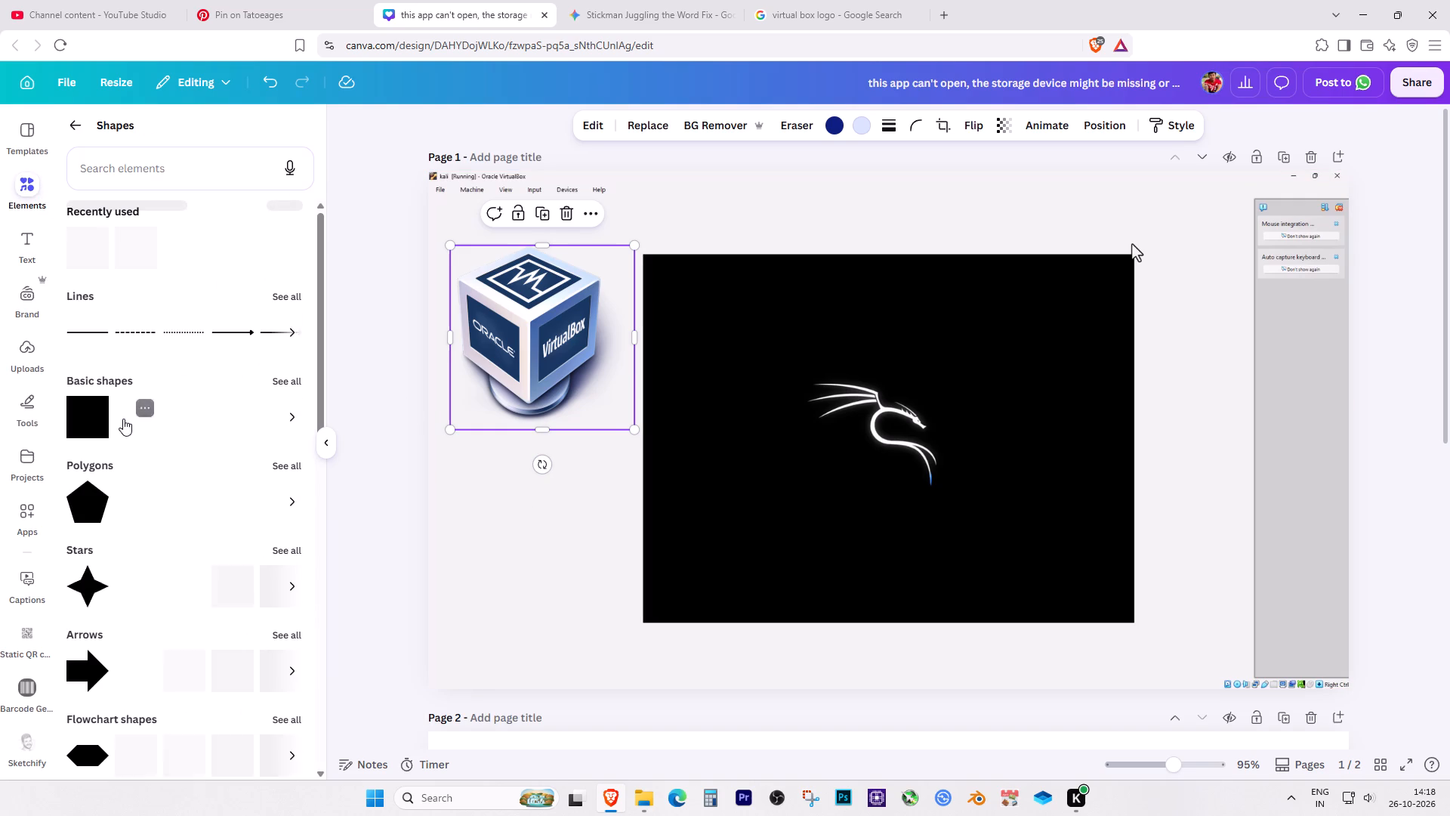
scroll(167, 535, down, 15)
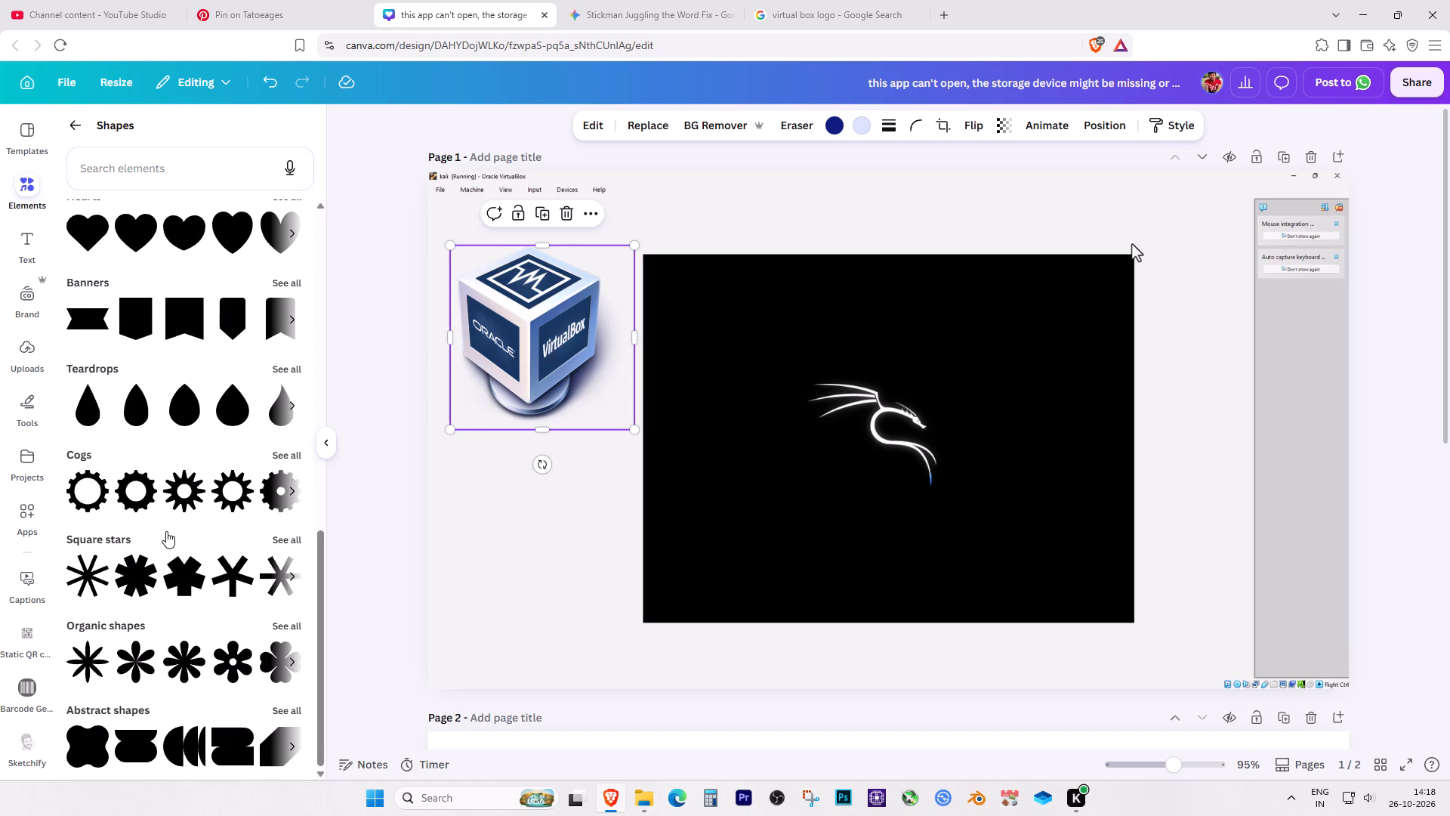
scroll(166, 531, up, 8)
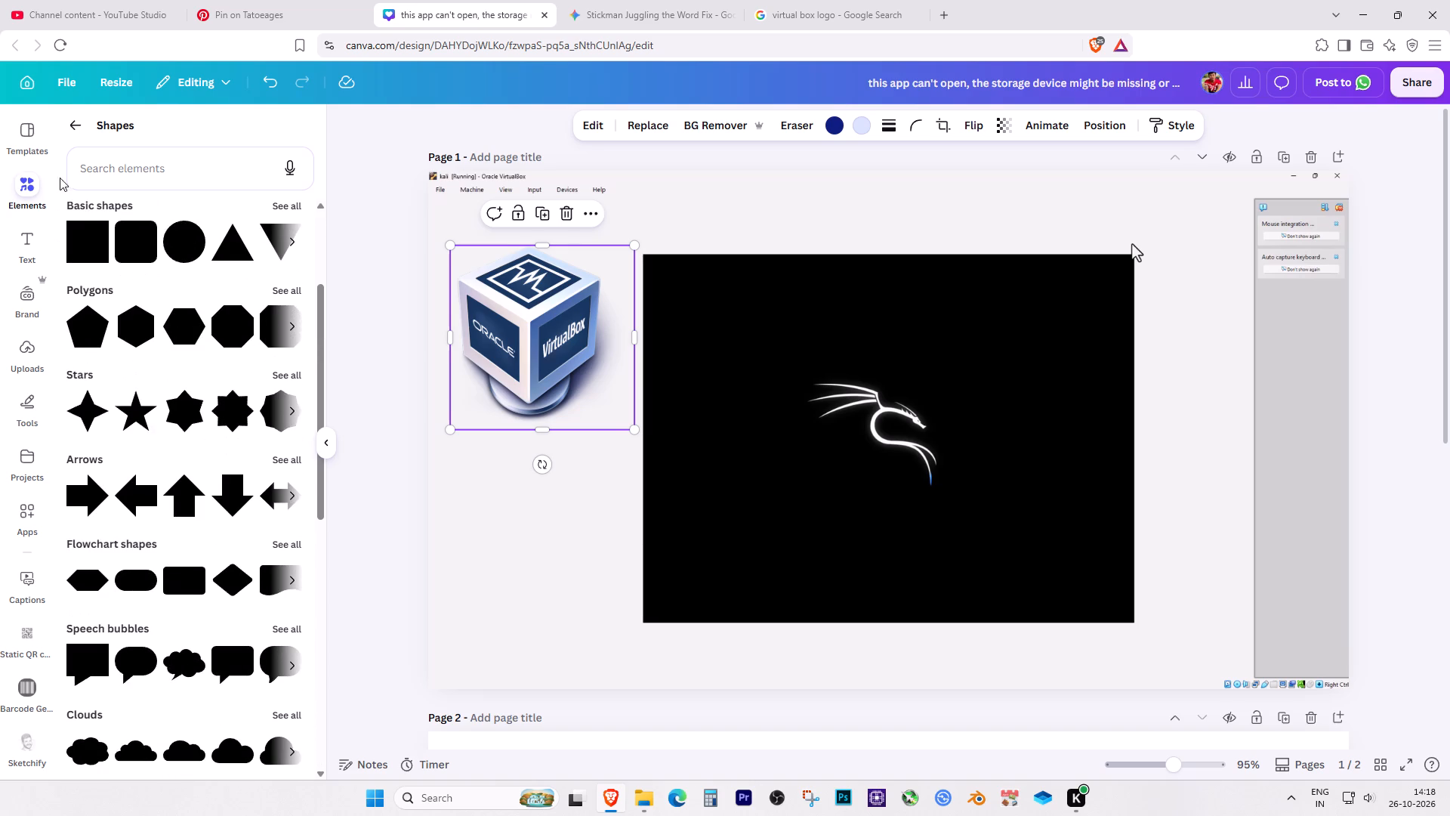
click(70, 123)
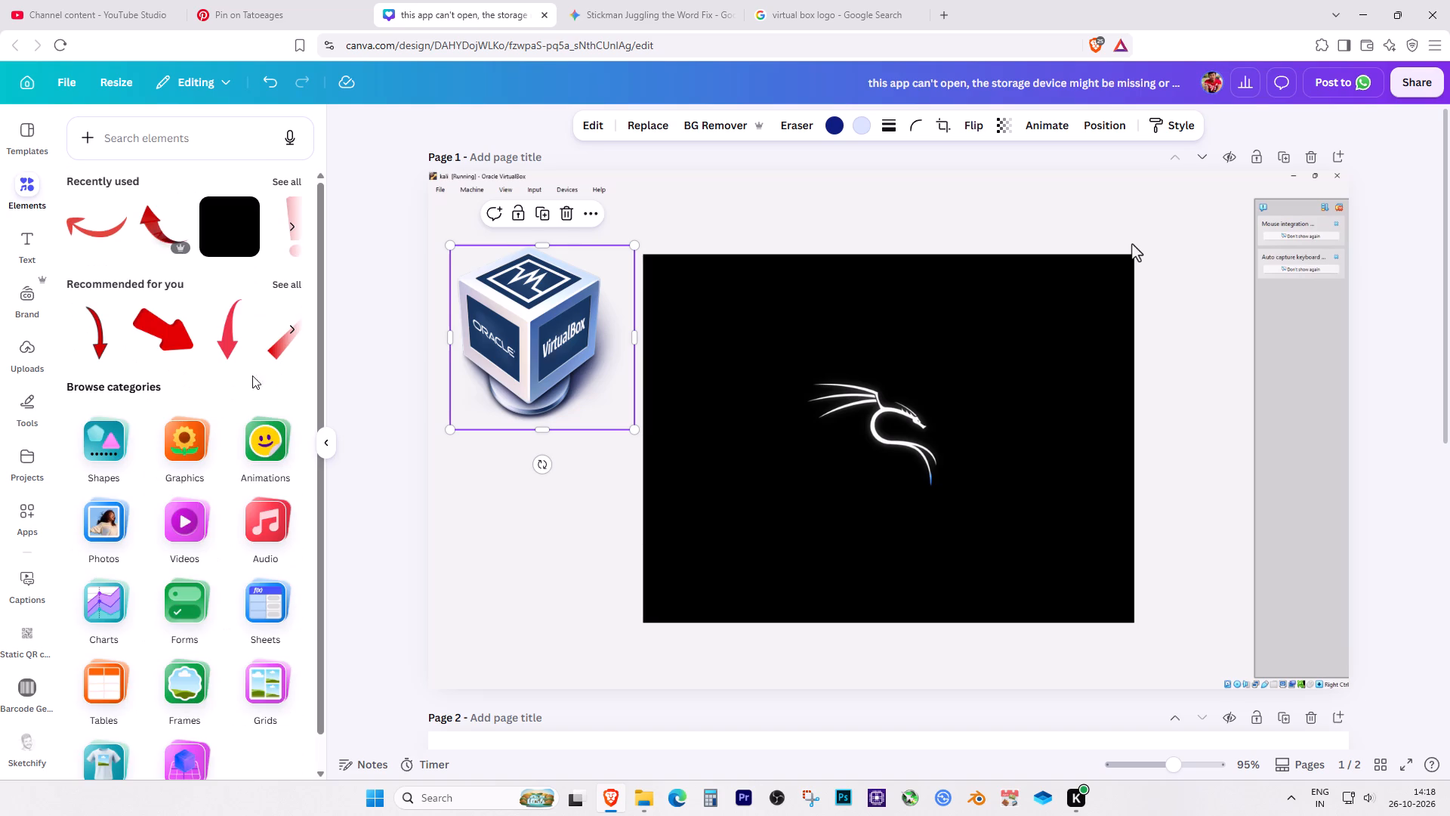
Add the hand-drawn red ellipse from the recommended elements to page 1, around the Kali dragon logo.
click(285, 287)
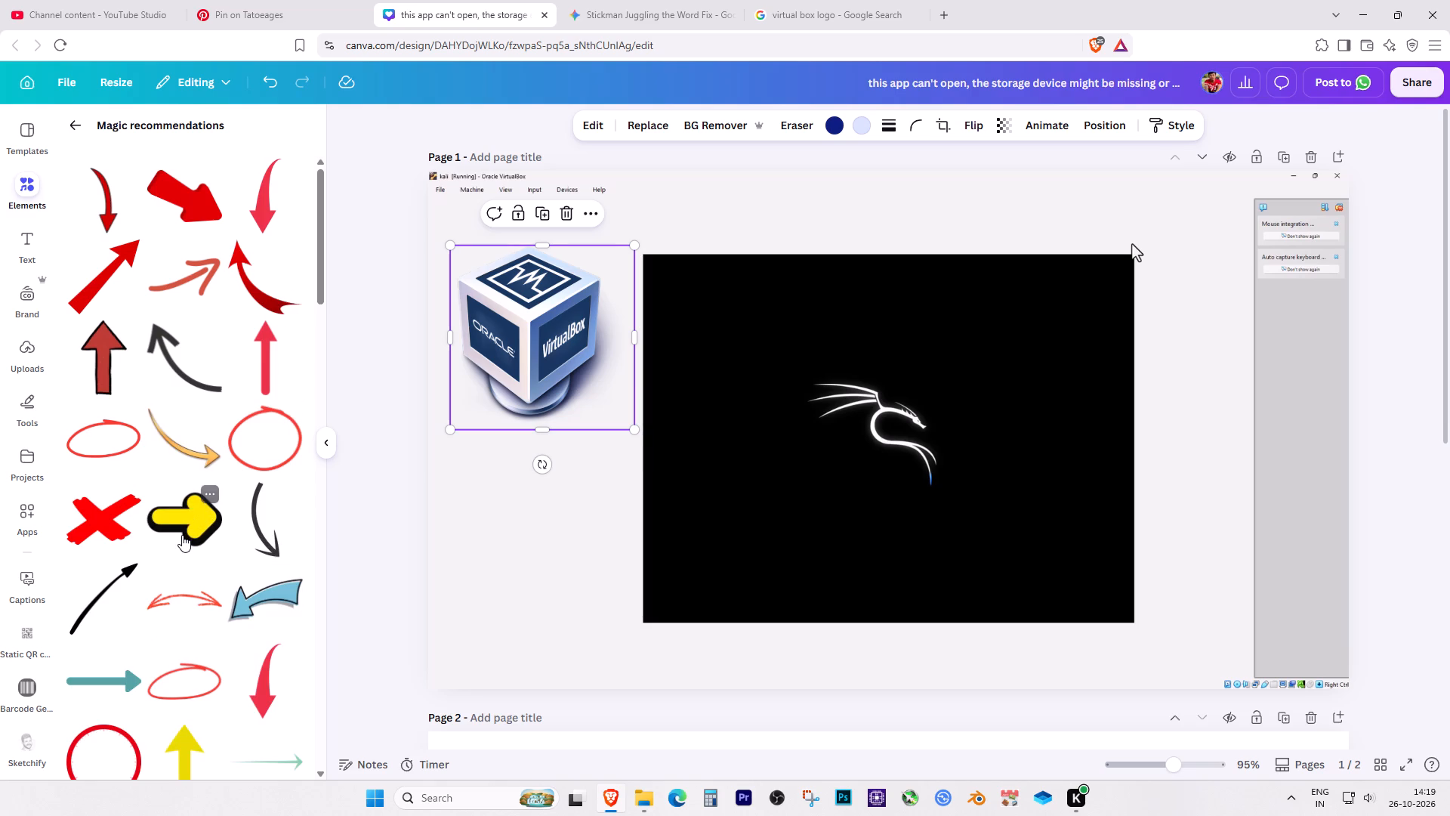
scroll(171, 615, down, 1)
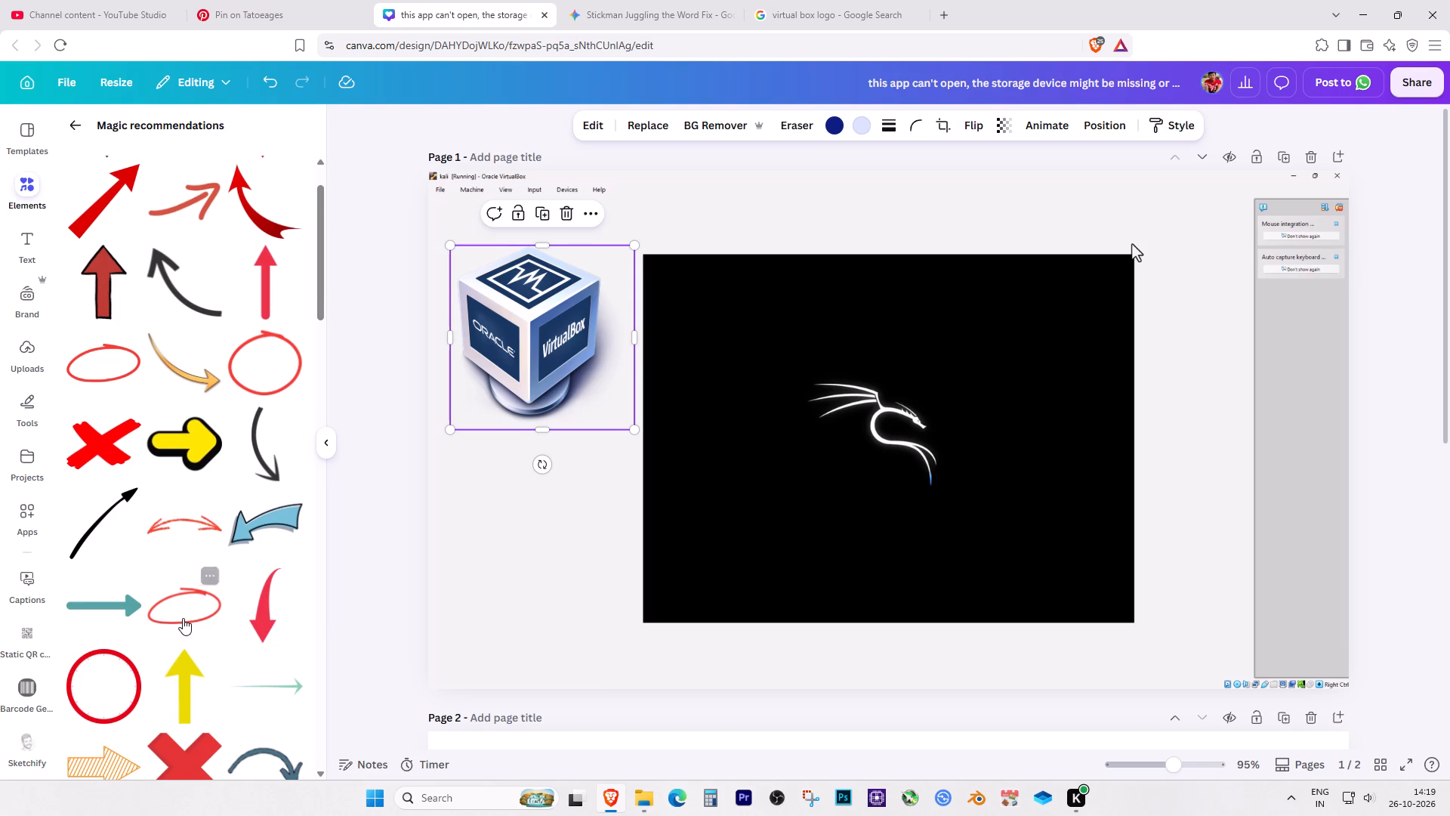
drag(182, 617, 723, 374)
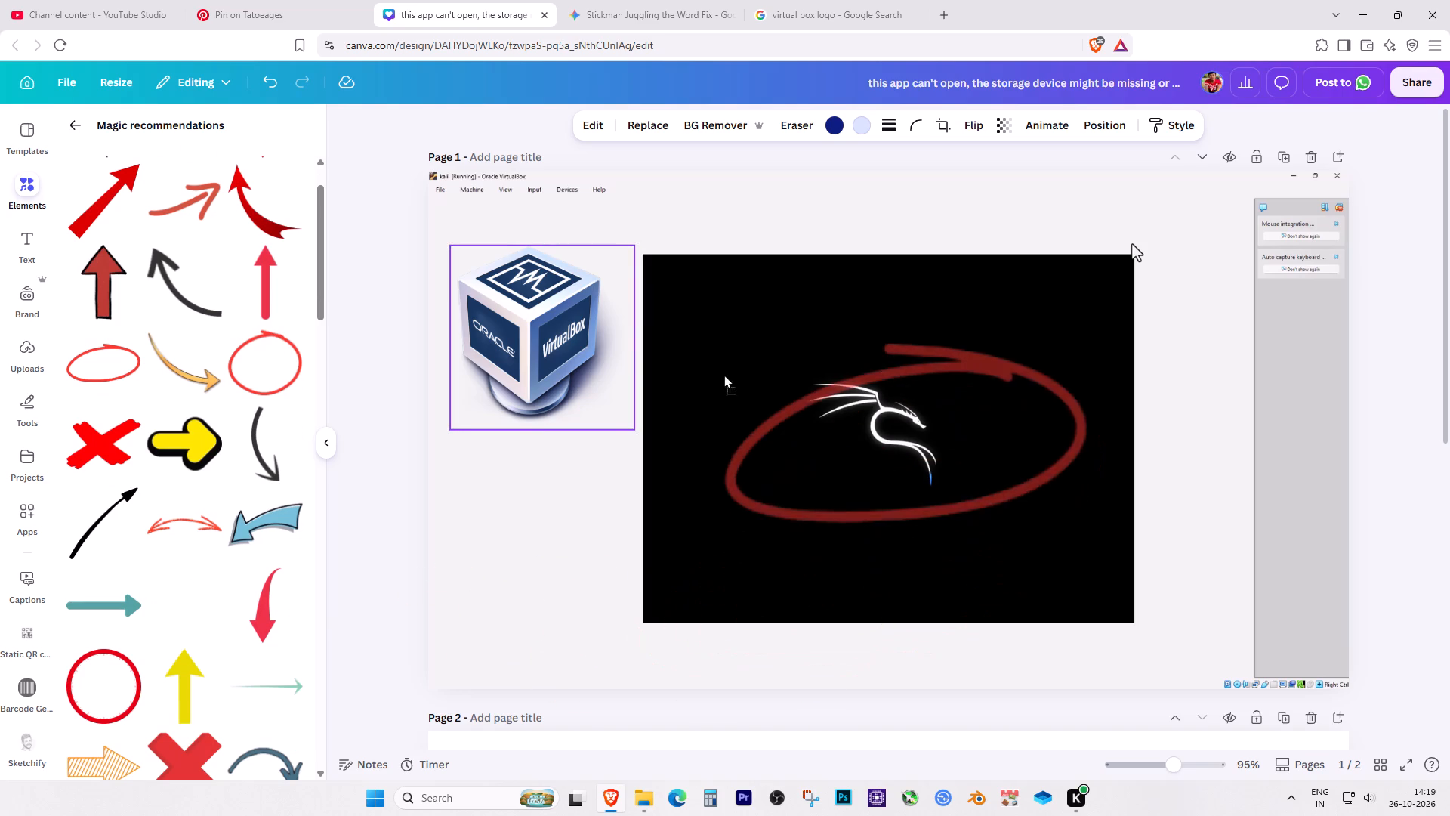
drag(723, 374, 728, 374)
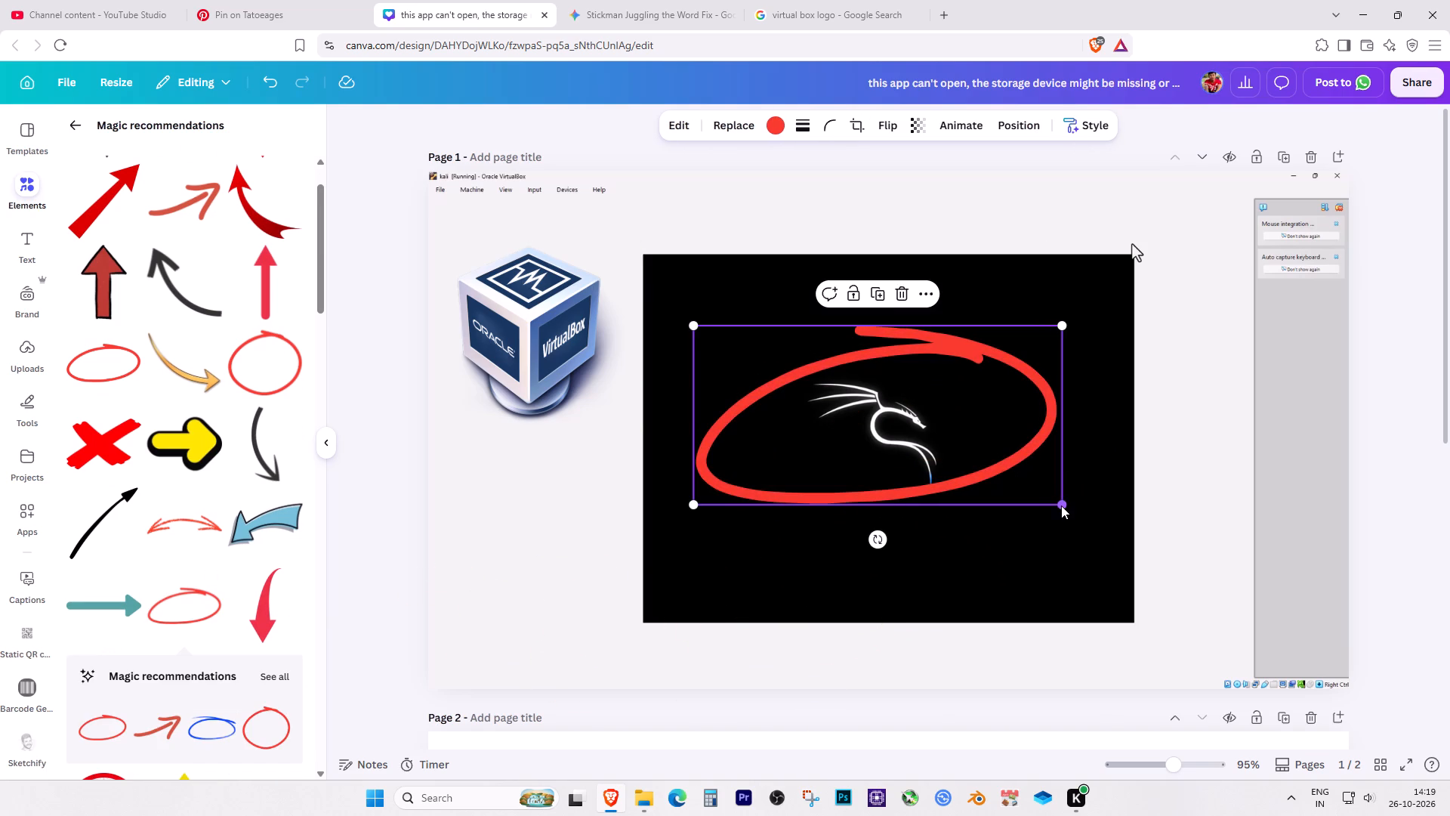
Enlarge the red ellipse and centre it around the dragon so it nearly spans the width of the black Kali screen.
drag(1063, 503, 1127, 555)
drag(1048, 536, 1015, 525)
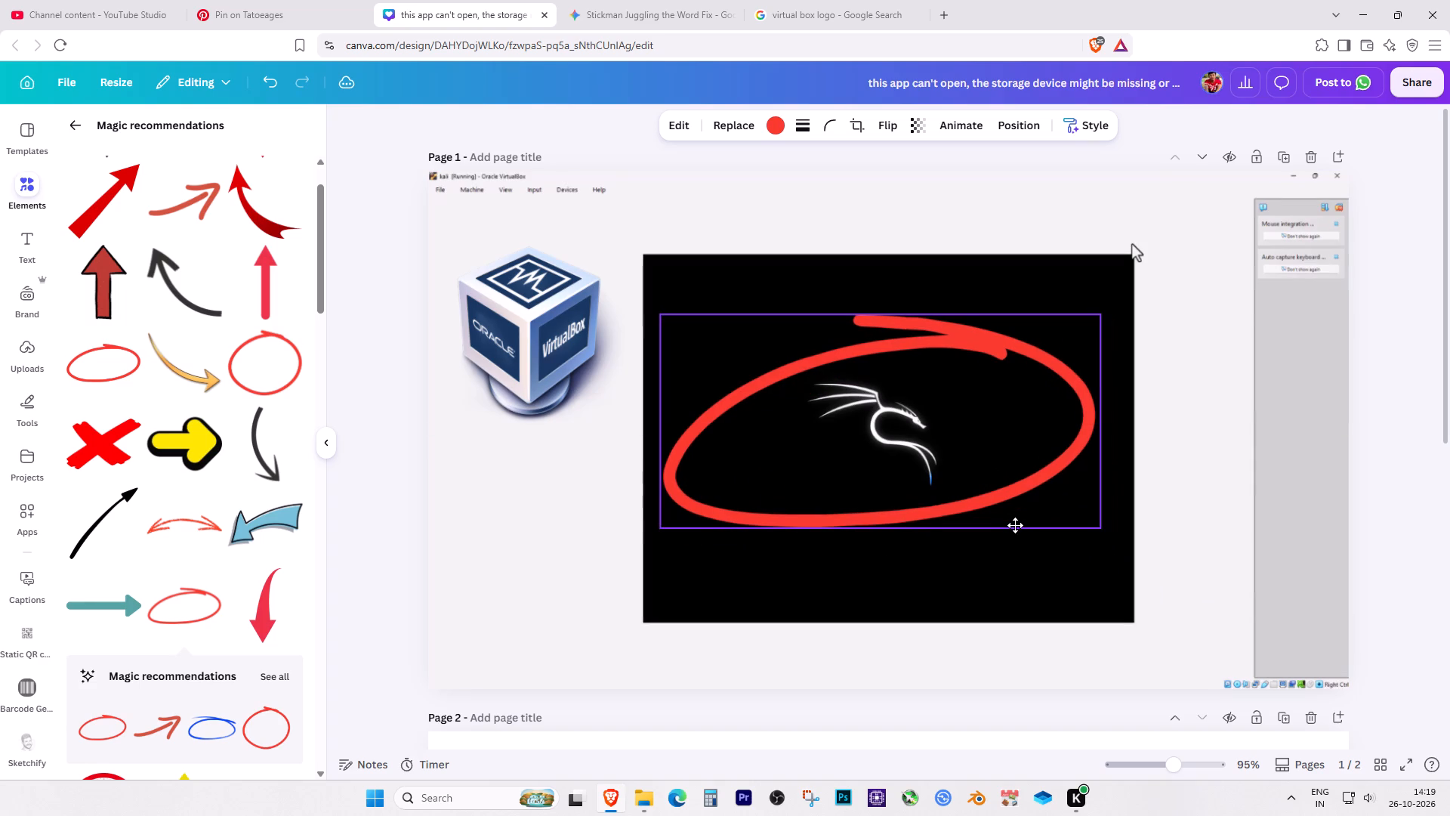
drag(1015, 525, 1008, 527)
drag(1094, 532, 1098, 535)
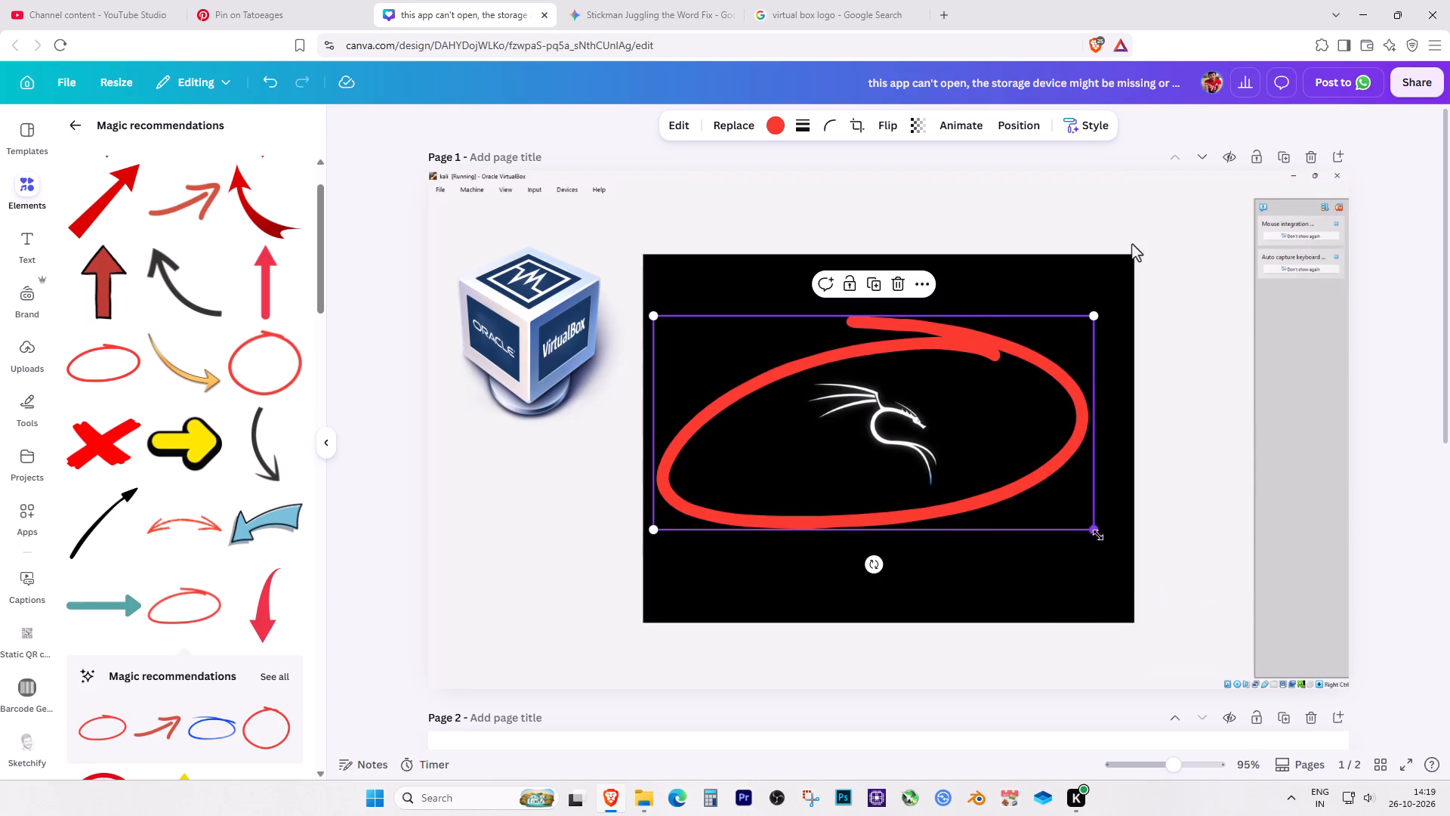
drag(1098, 535, 1109, 546)
click(1087, 530)
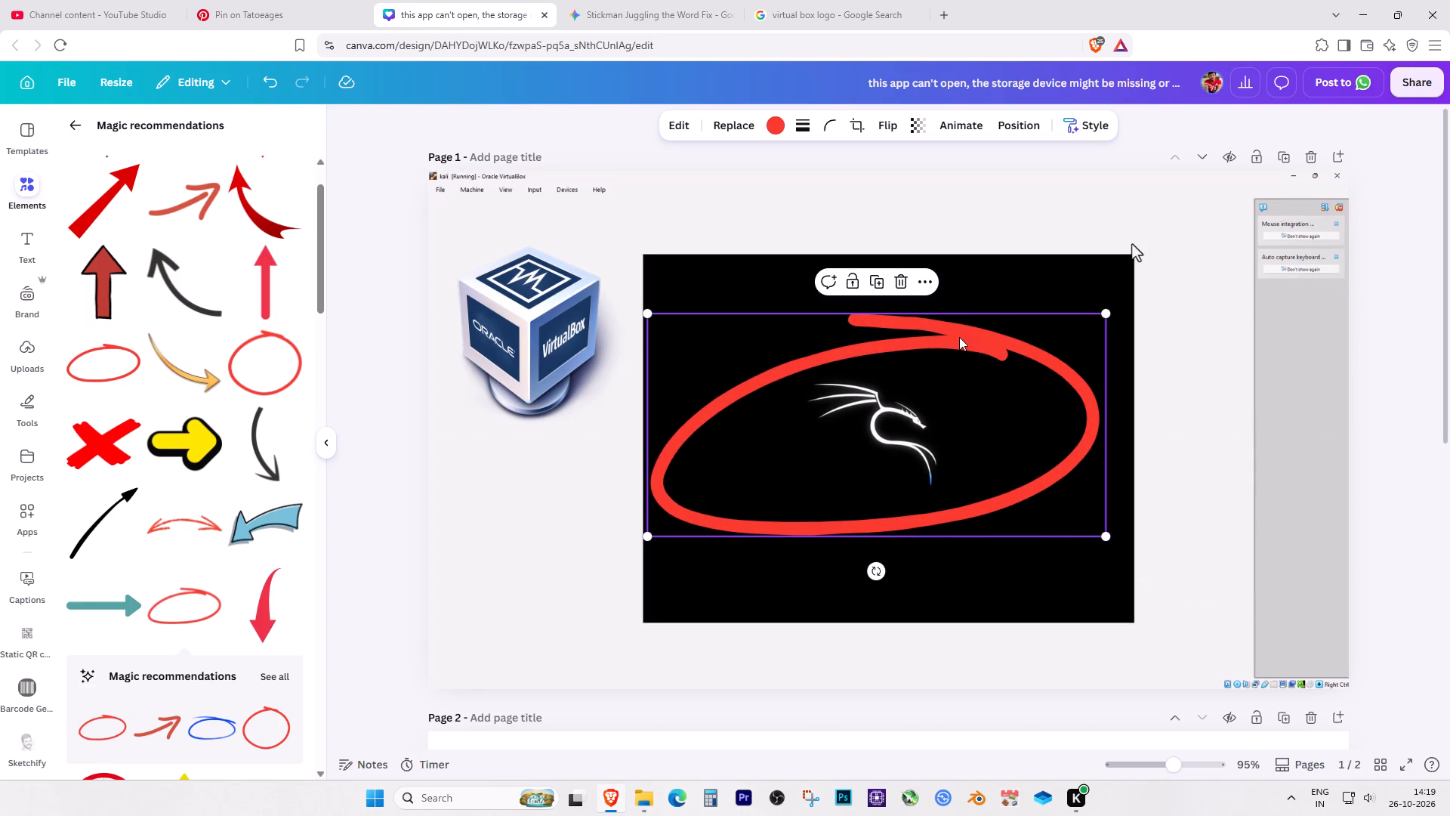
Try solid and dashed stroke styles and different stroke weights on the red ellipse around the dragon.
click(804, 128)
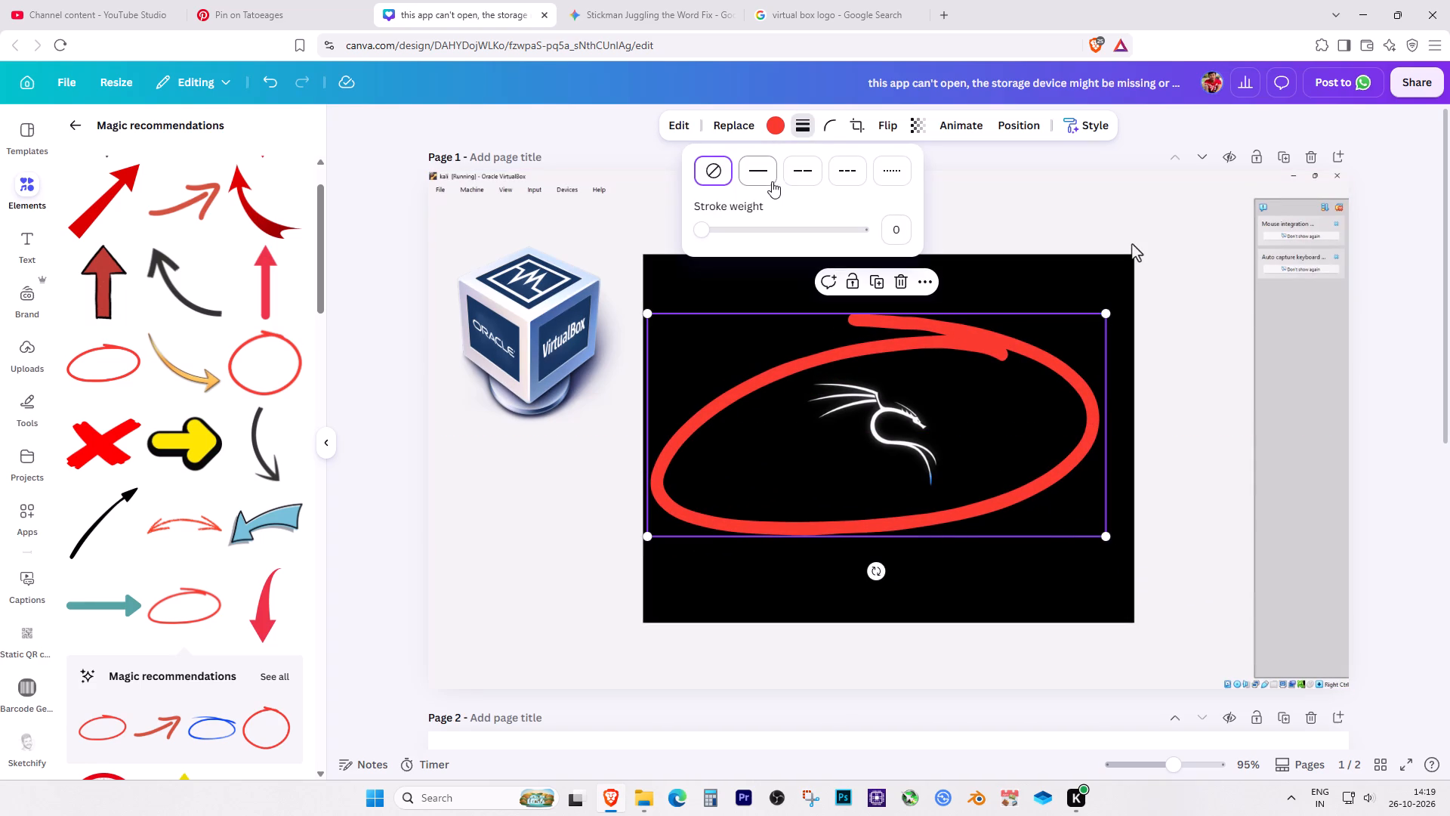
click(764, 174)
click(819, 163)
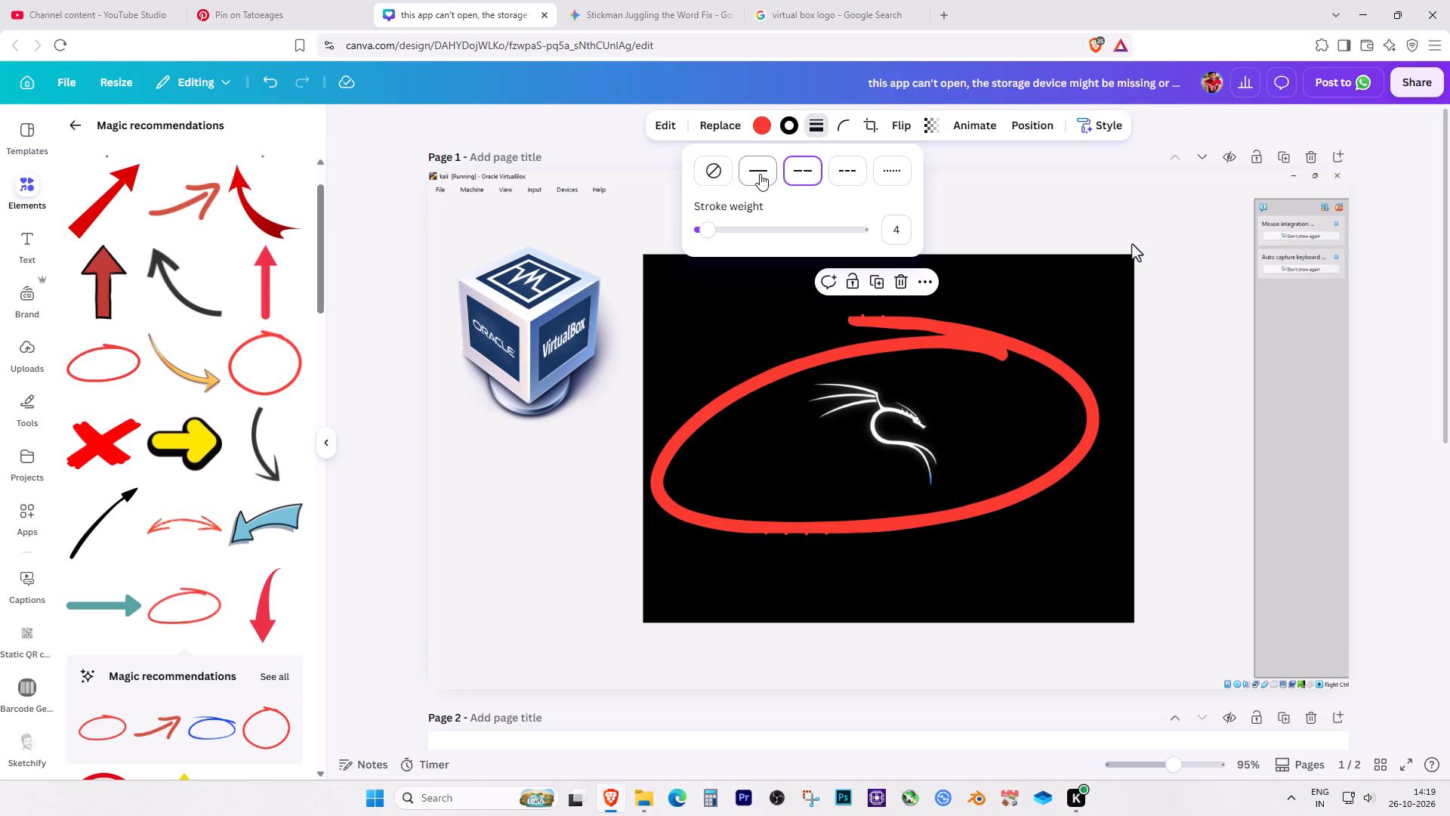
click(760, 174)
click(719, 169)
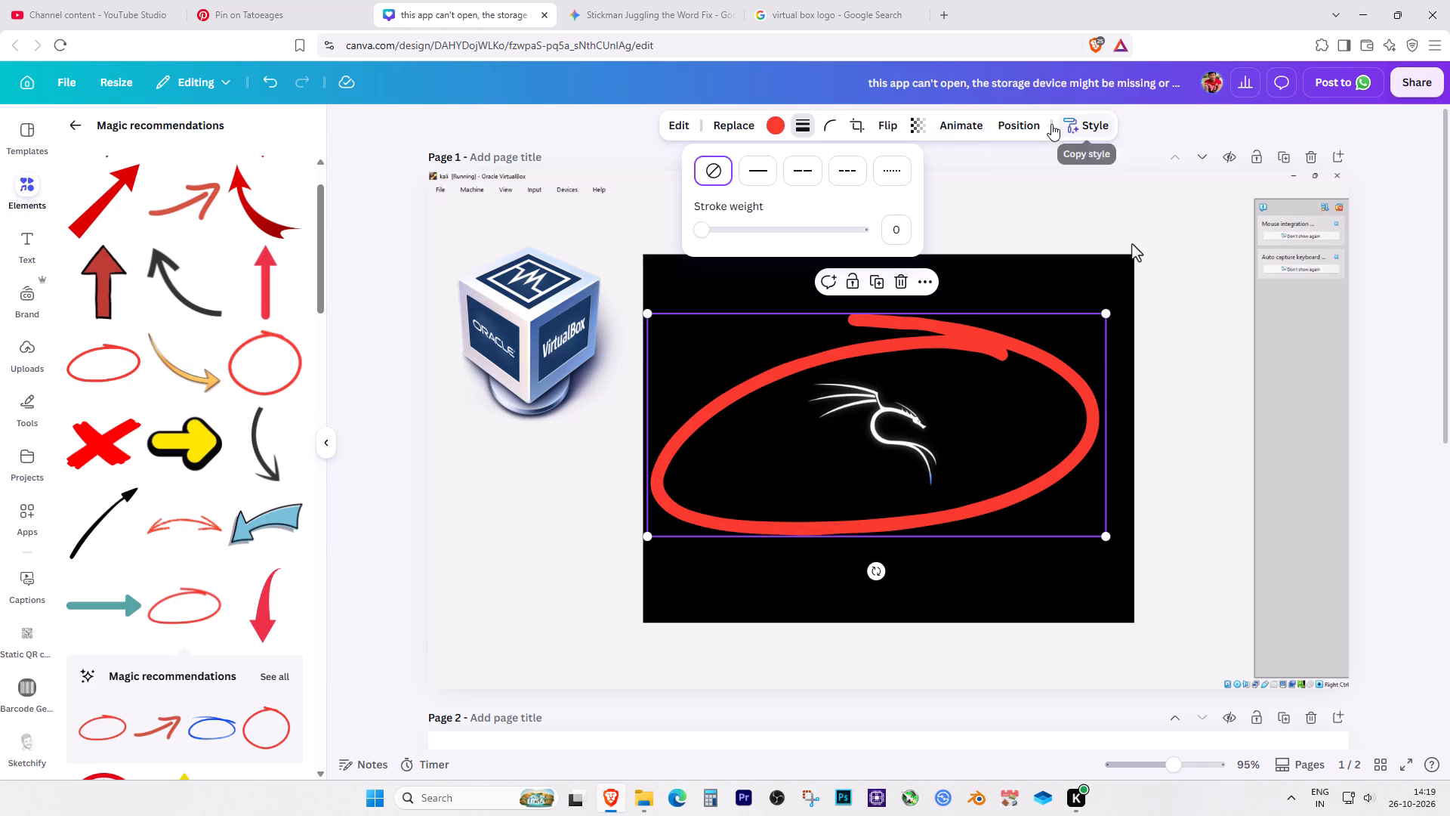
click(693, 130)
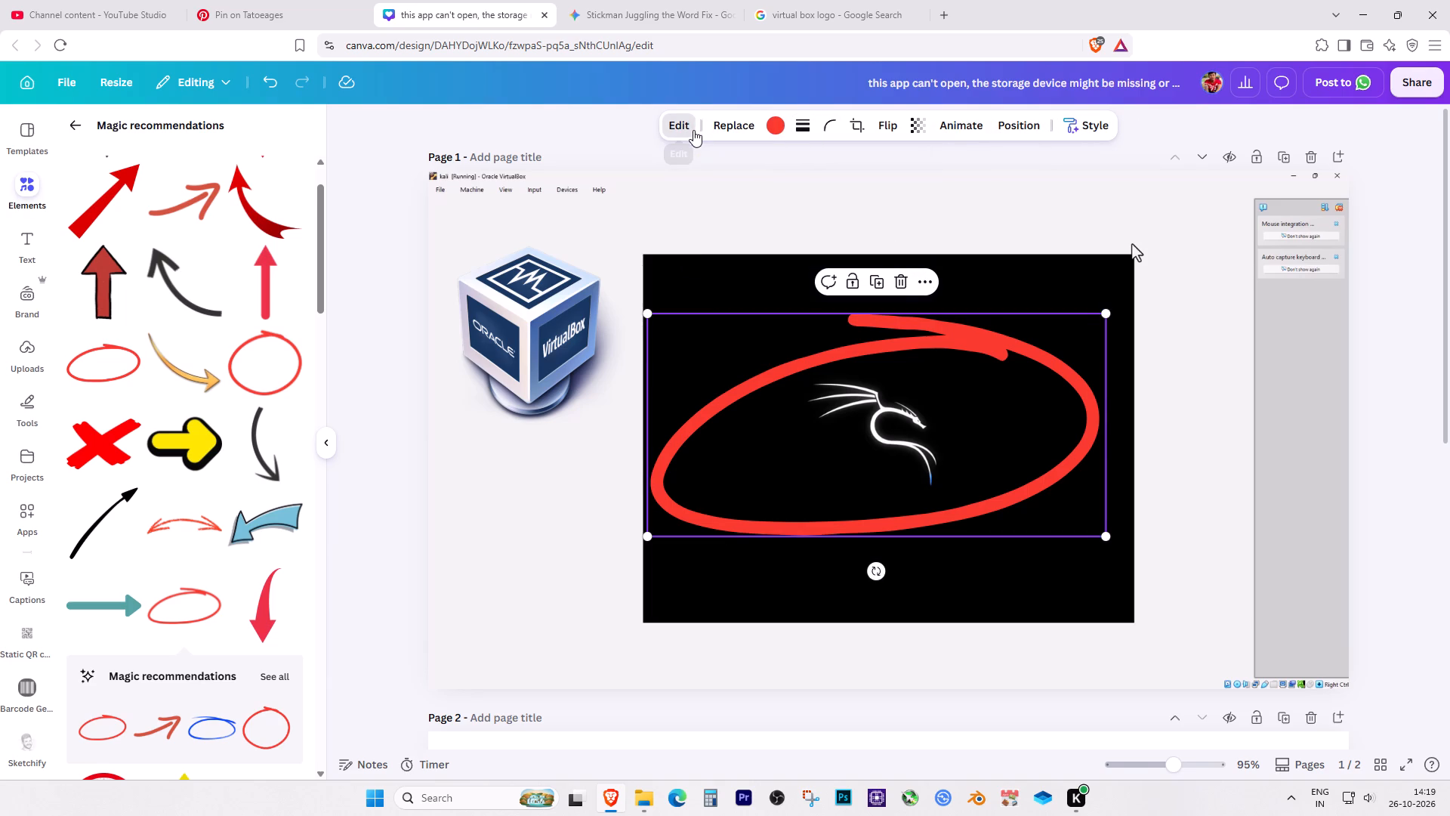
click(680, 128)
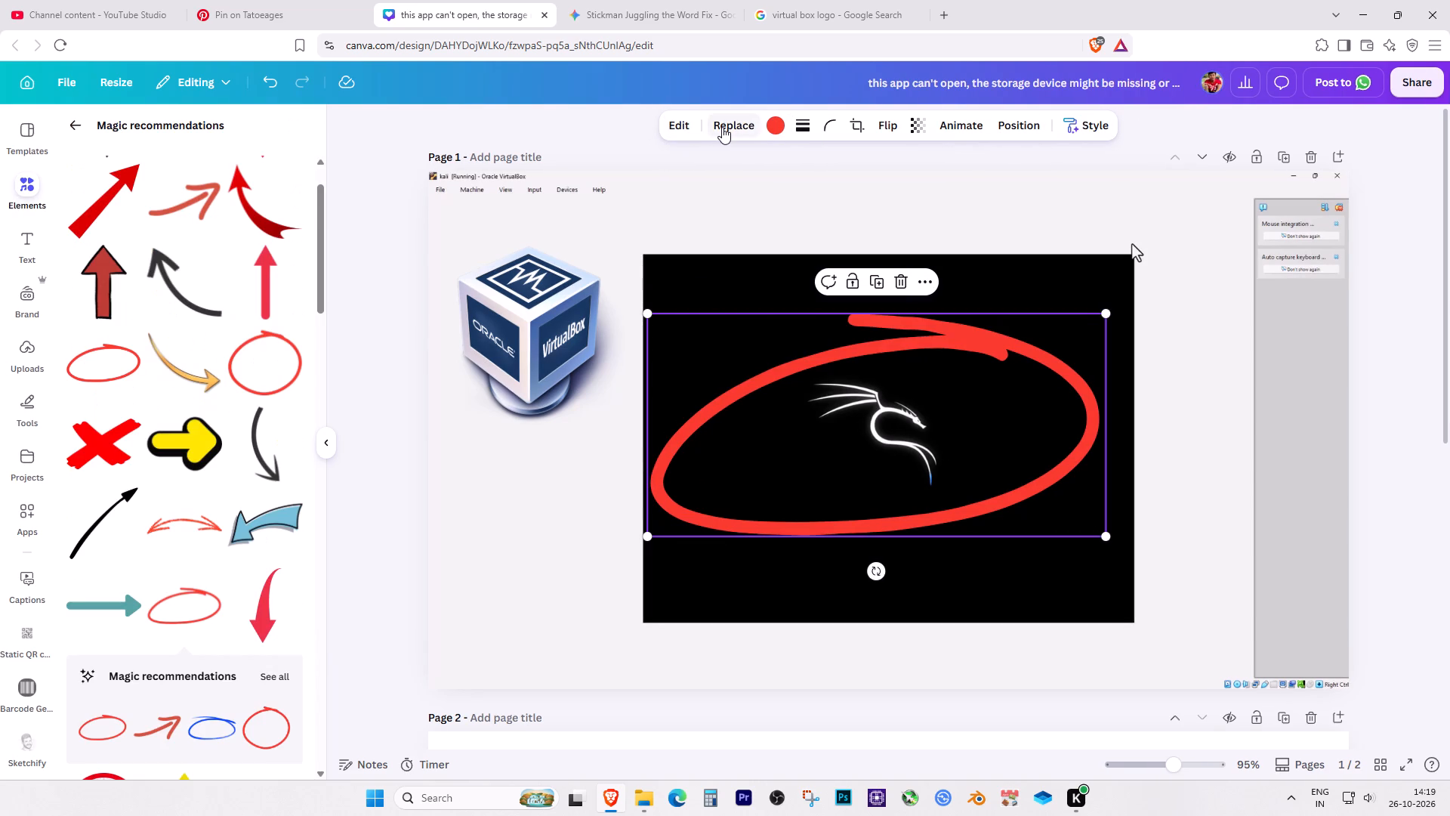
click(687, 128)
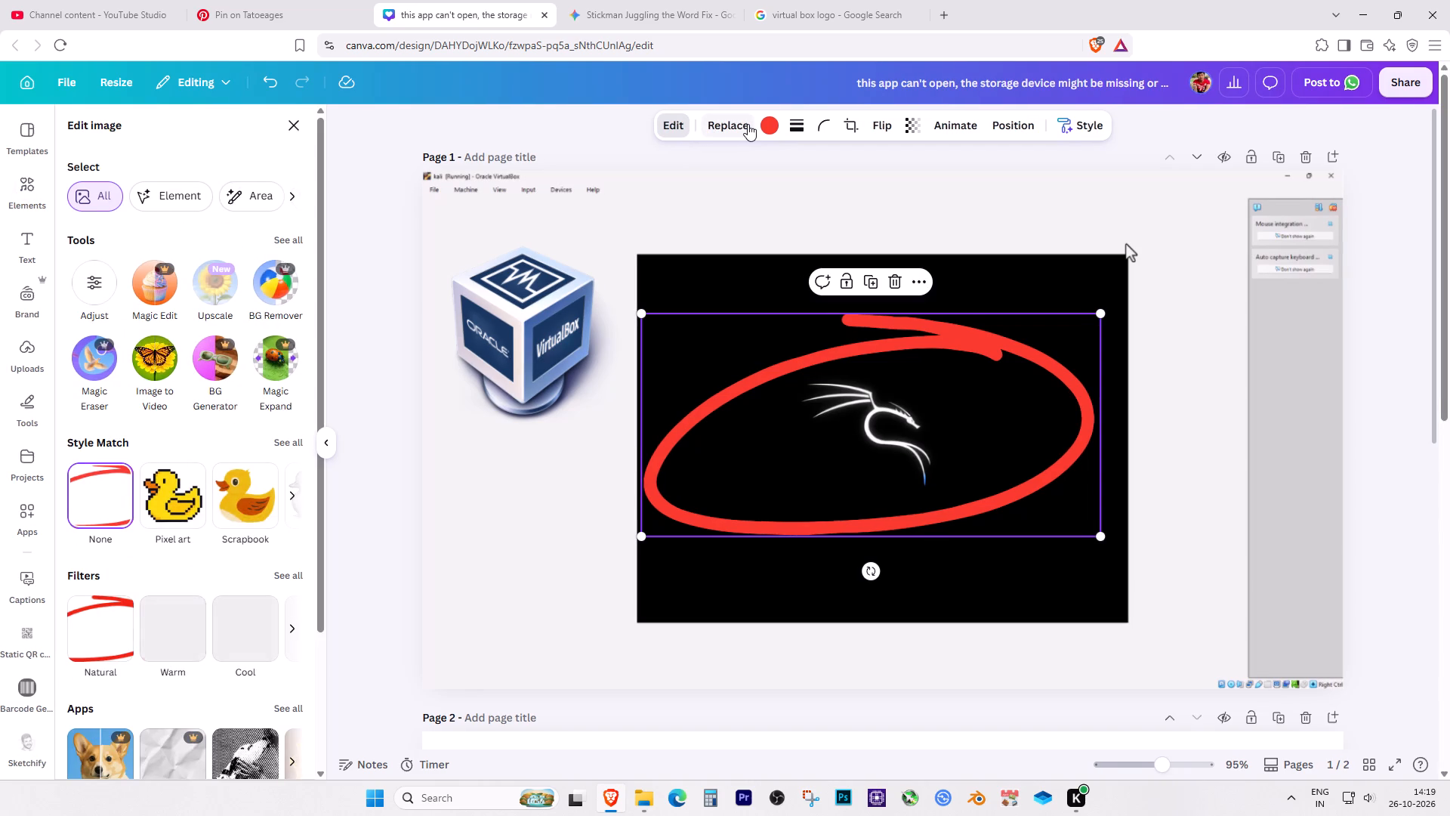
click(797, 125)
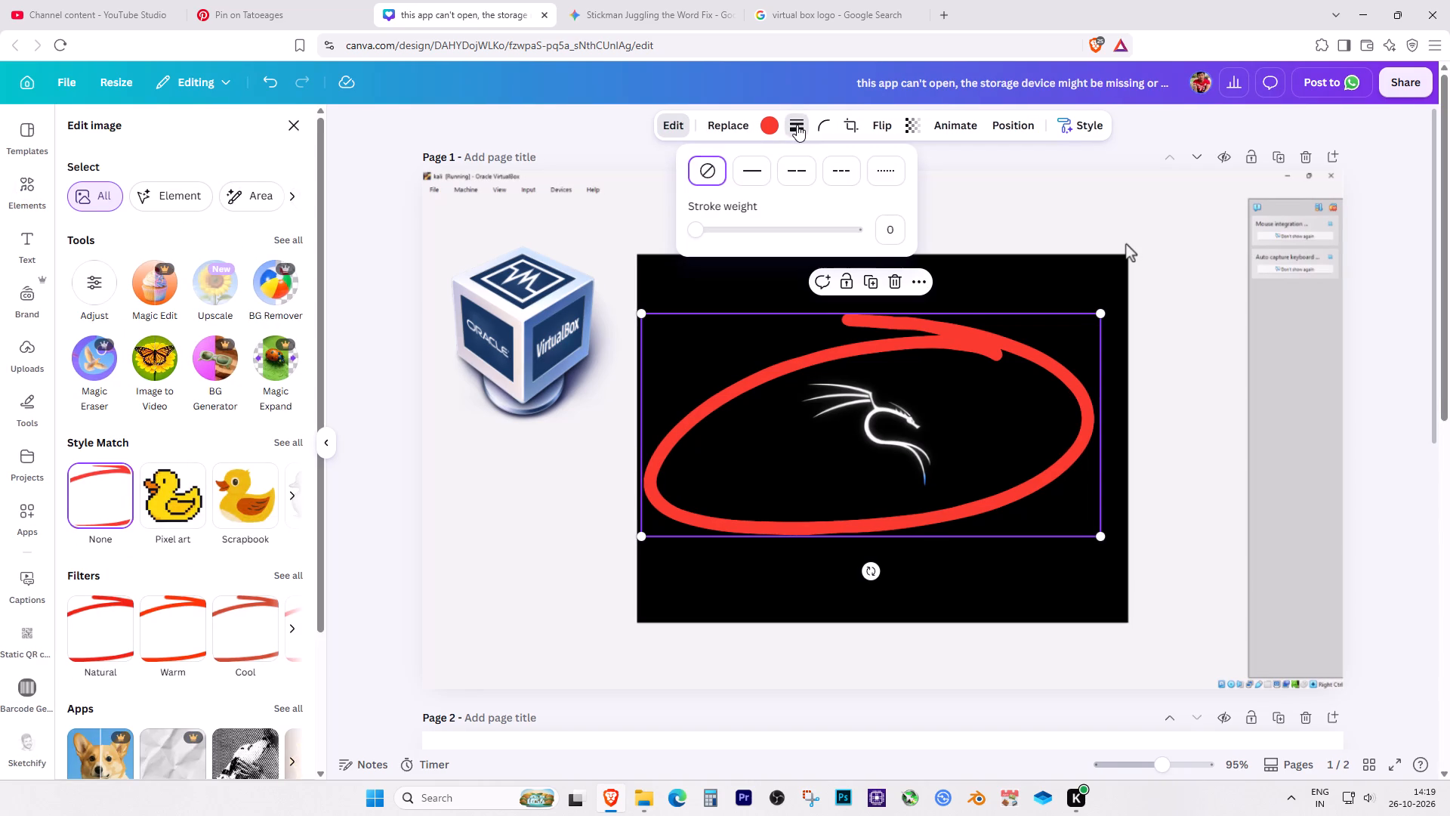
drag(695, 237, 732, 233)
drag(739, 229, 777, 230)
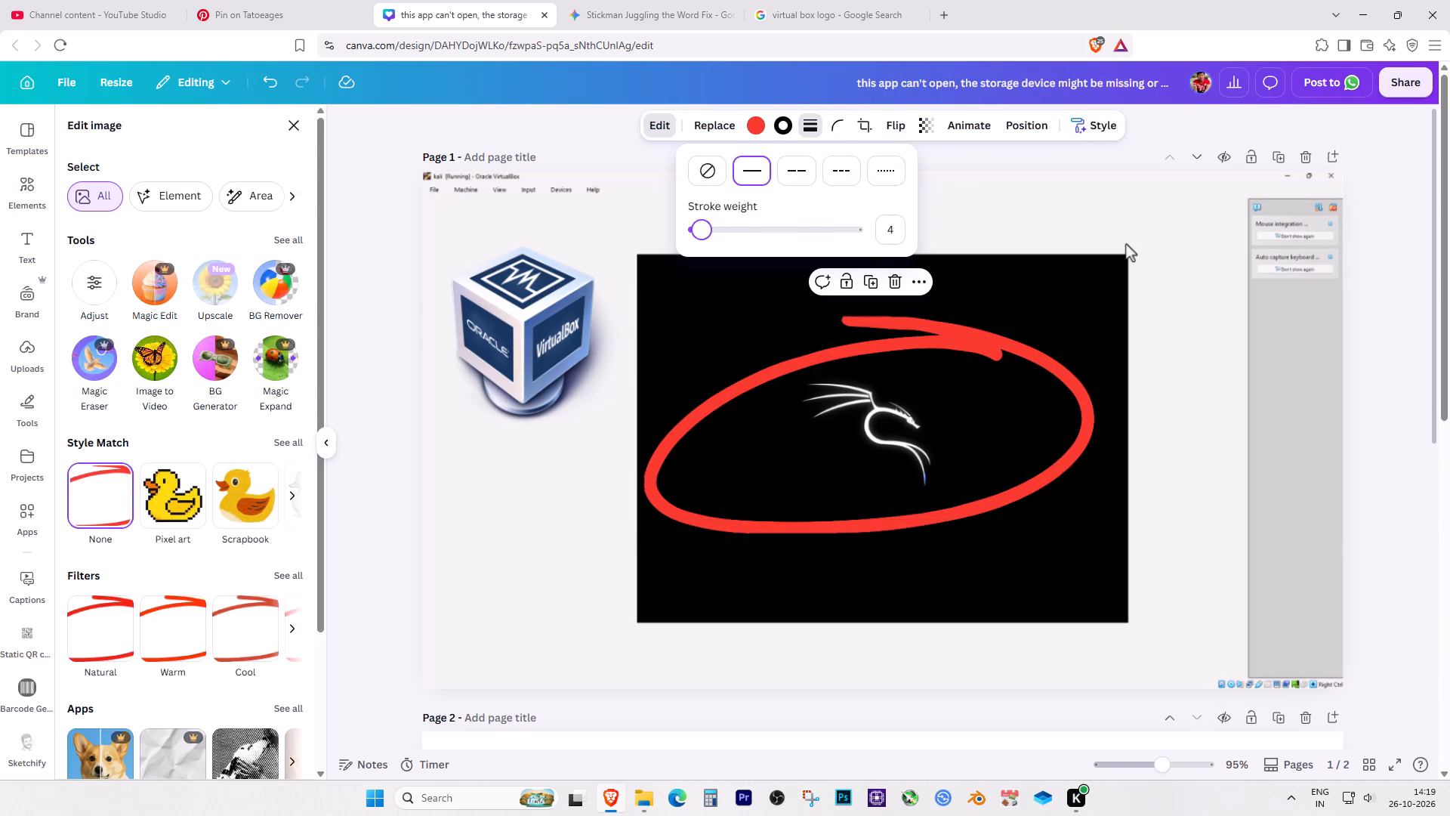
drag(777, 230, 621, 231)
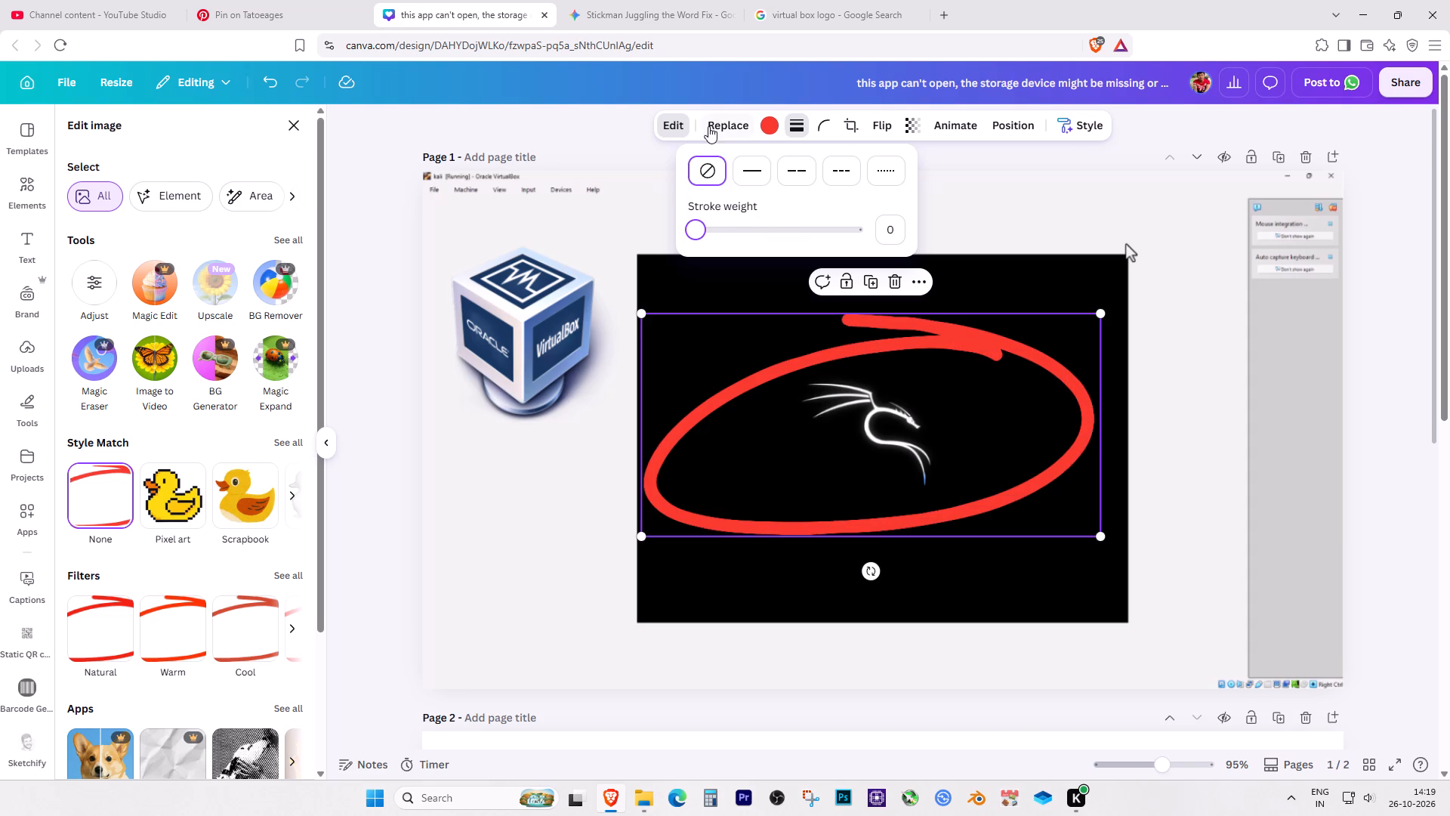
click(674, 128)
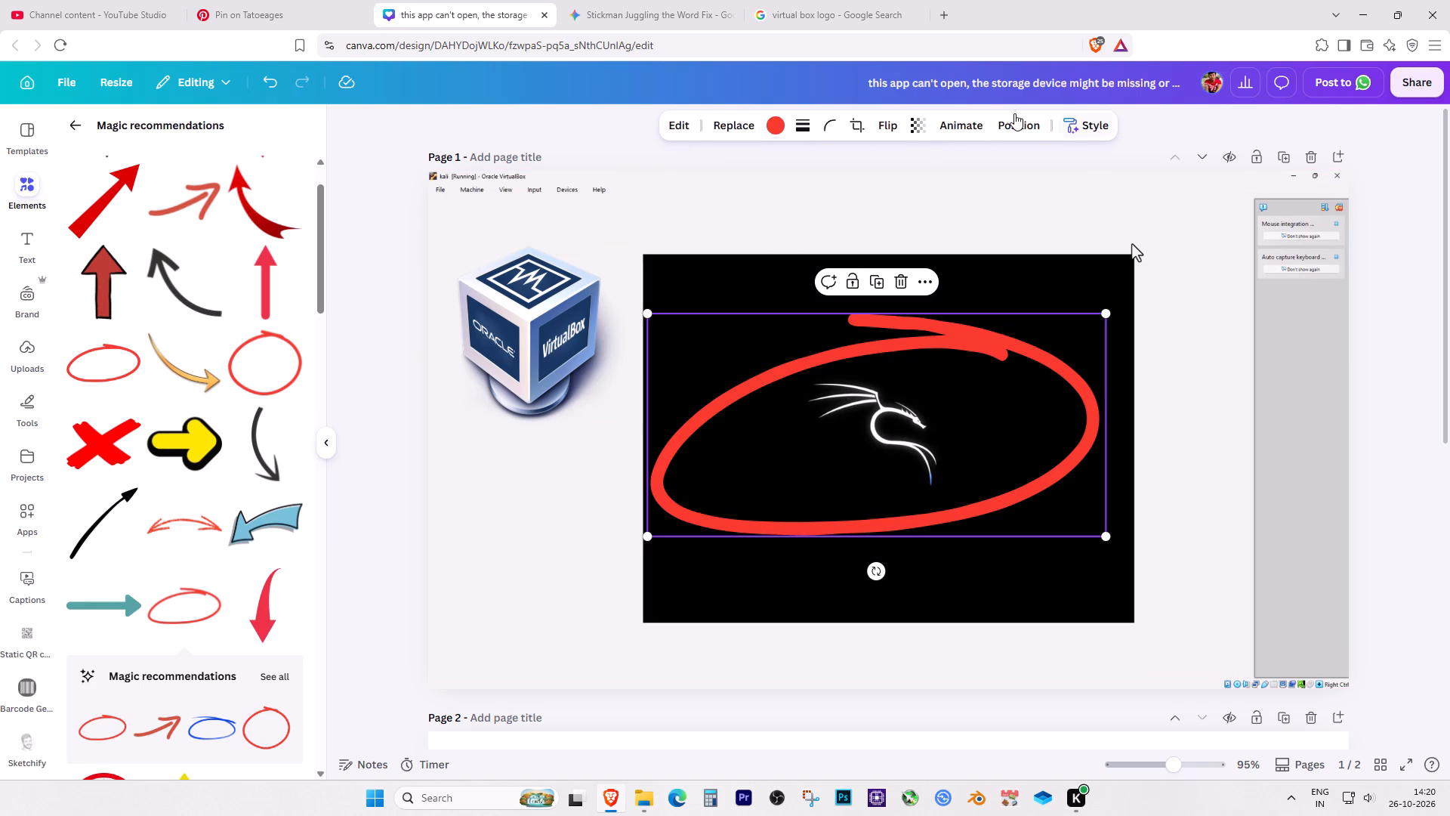
Set the transparency of the red ellipse around the dragon to 32.
click(927, 126)
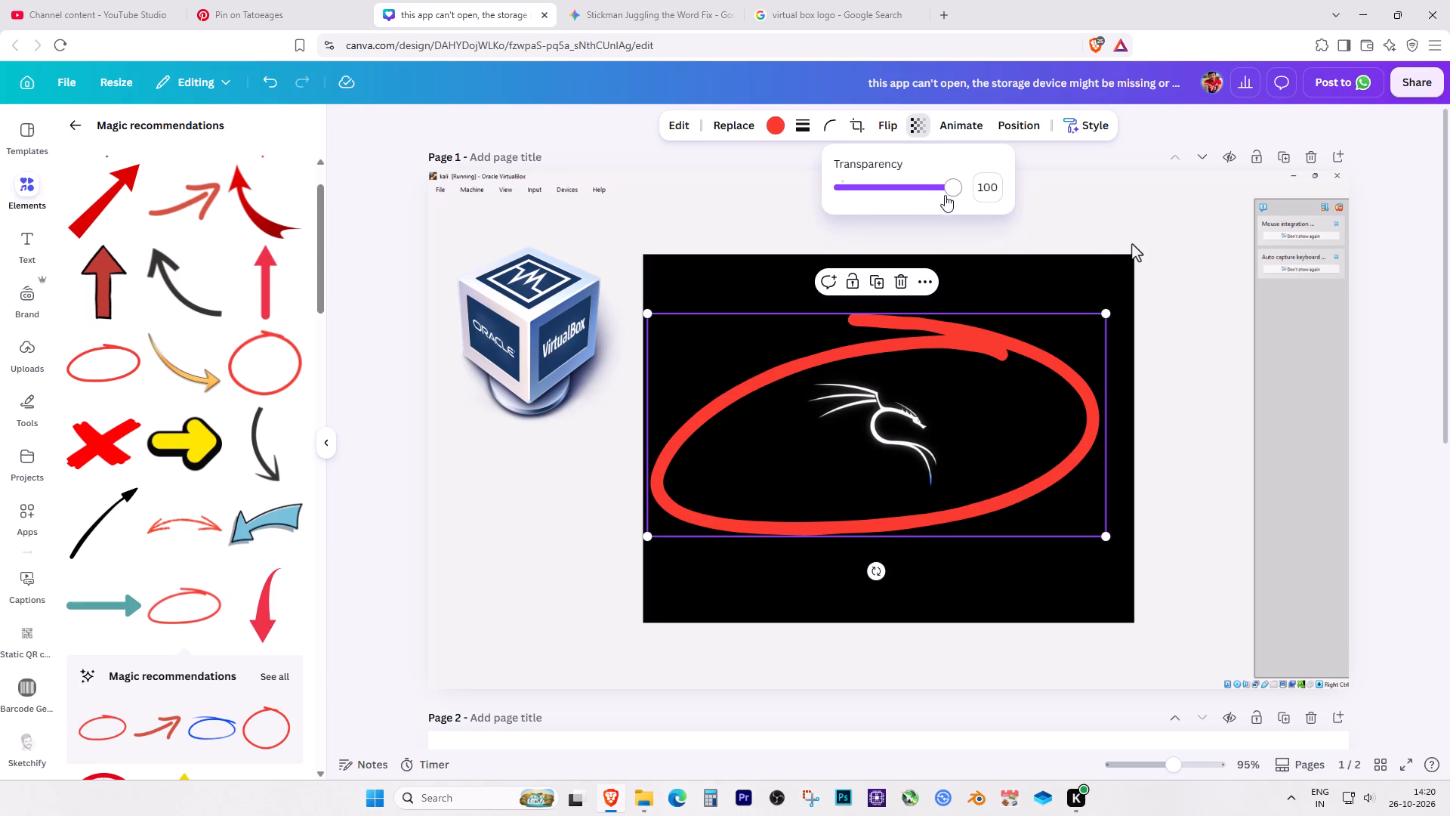
drag(947, 193, 876, 203)
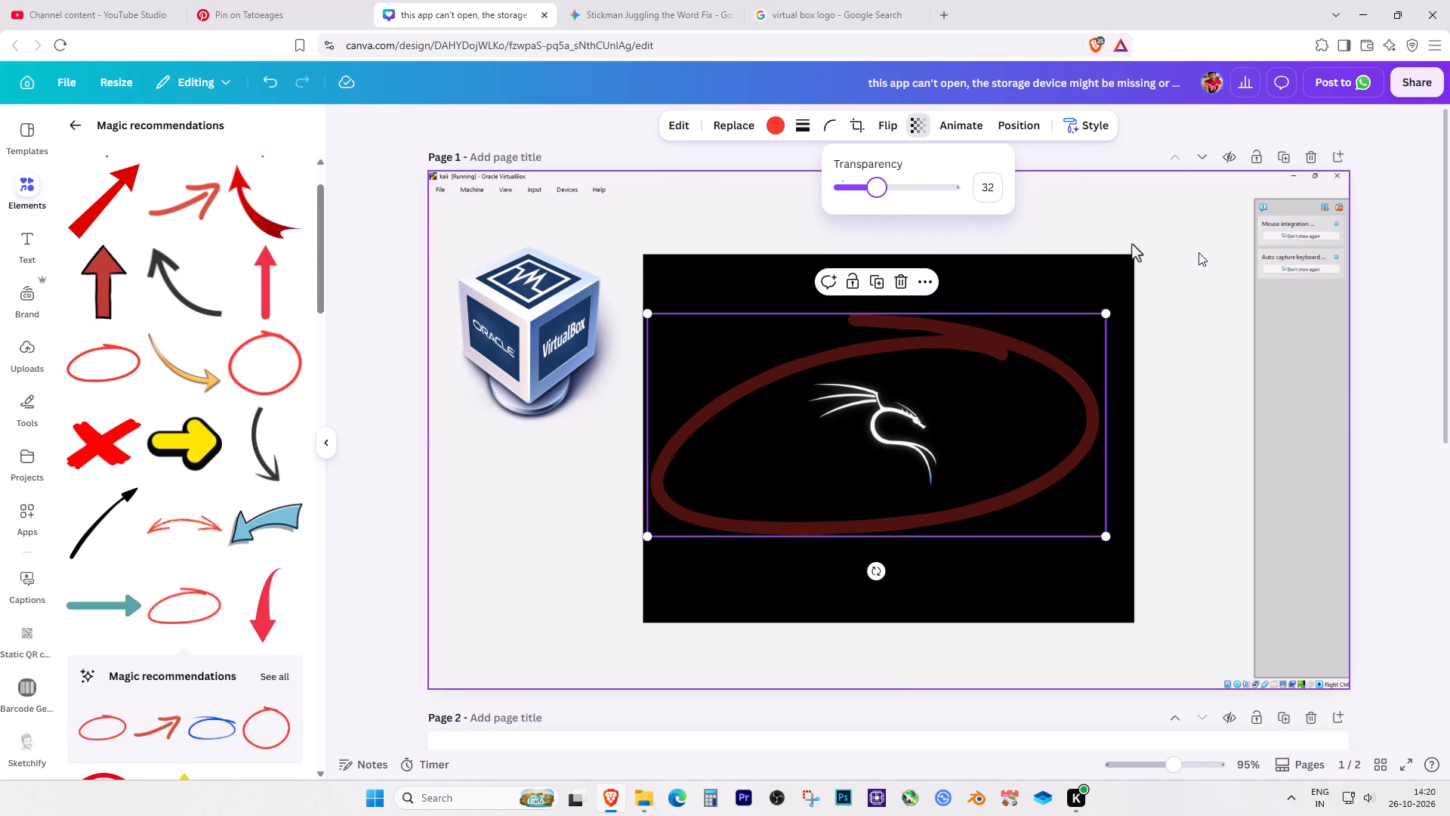
click(1199, 252)
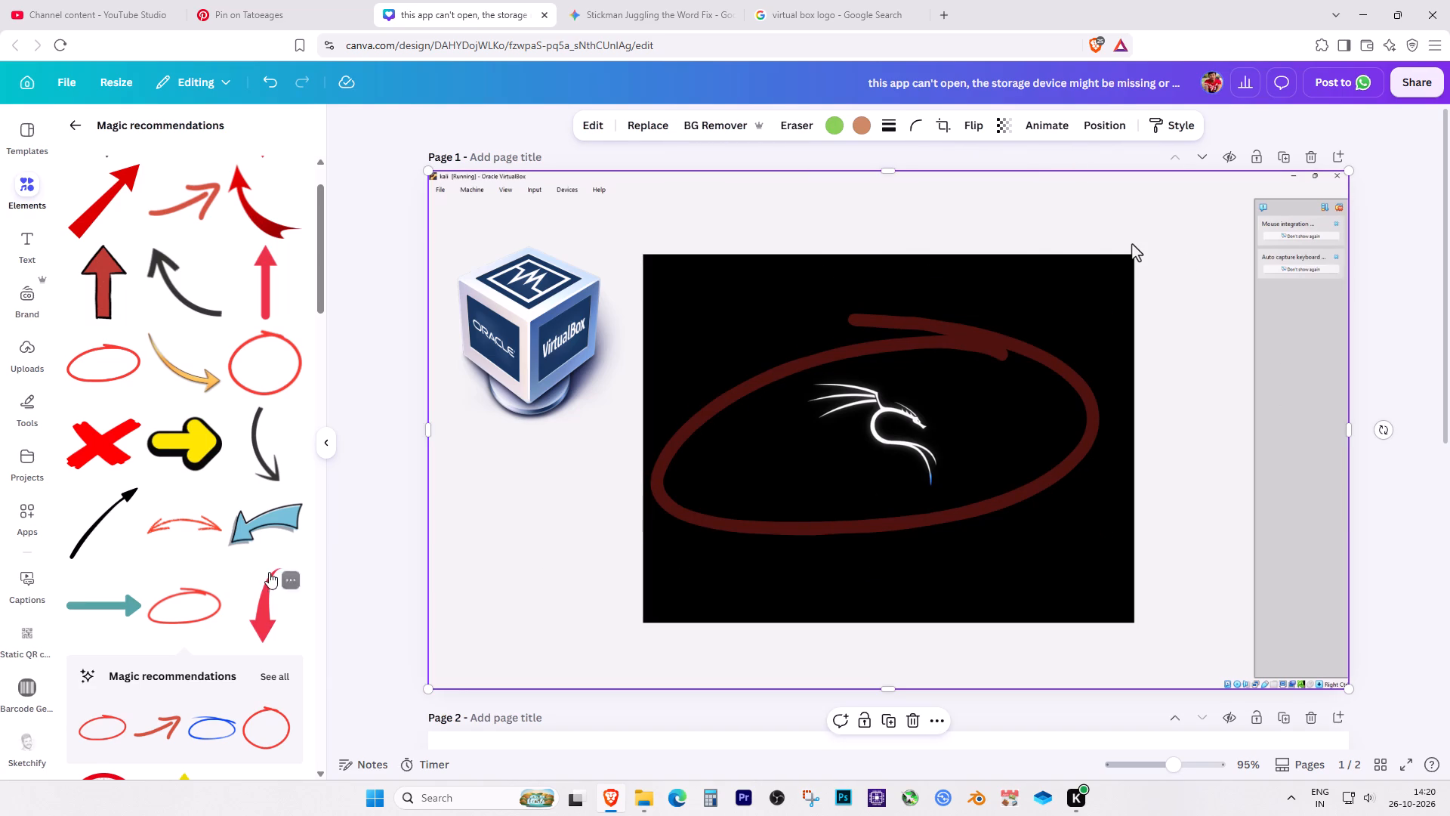
scroll(190, 564, down, 5)
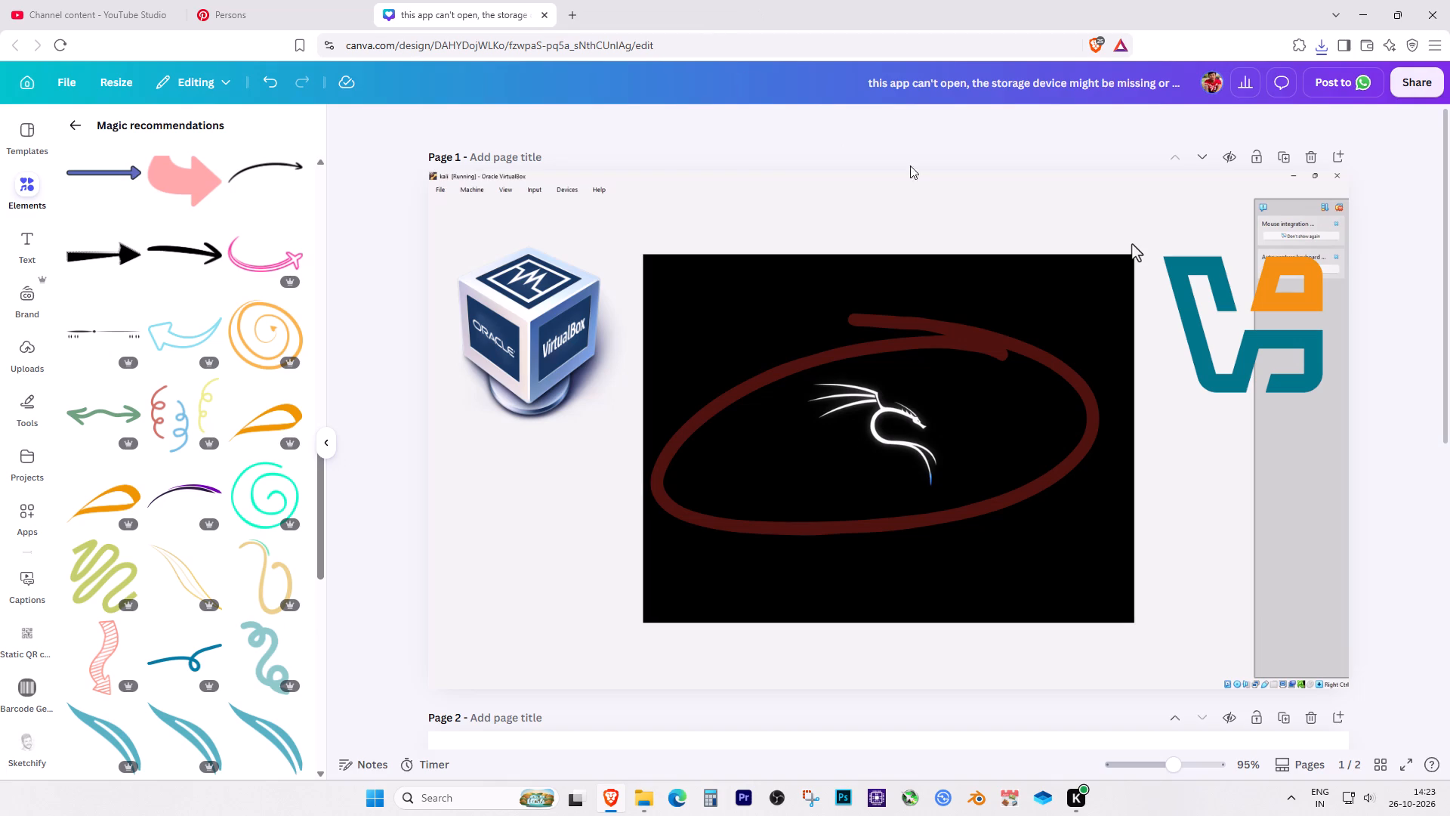
click(1326, 48)
drag(1151, 116, 594, 468)
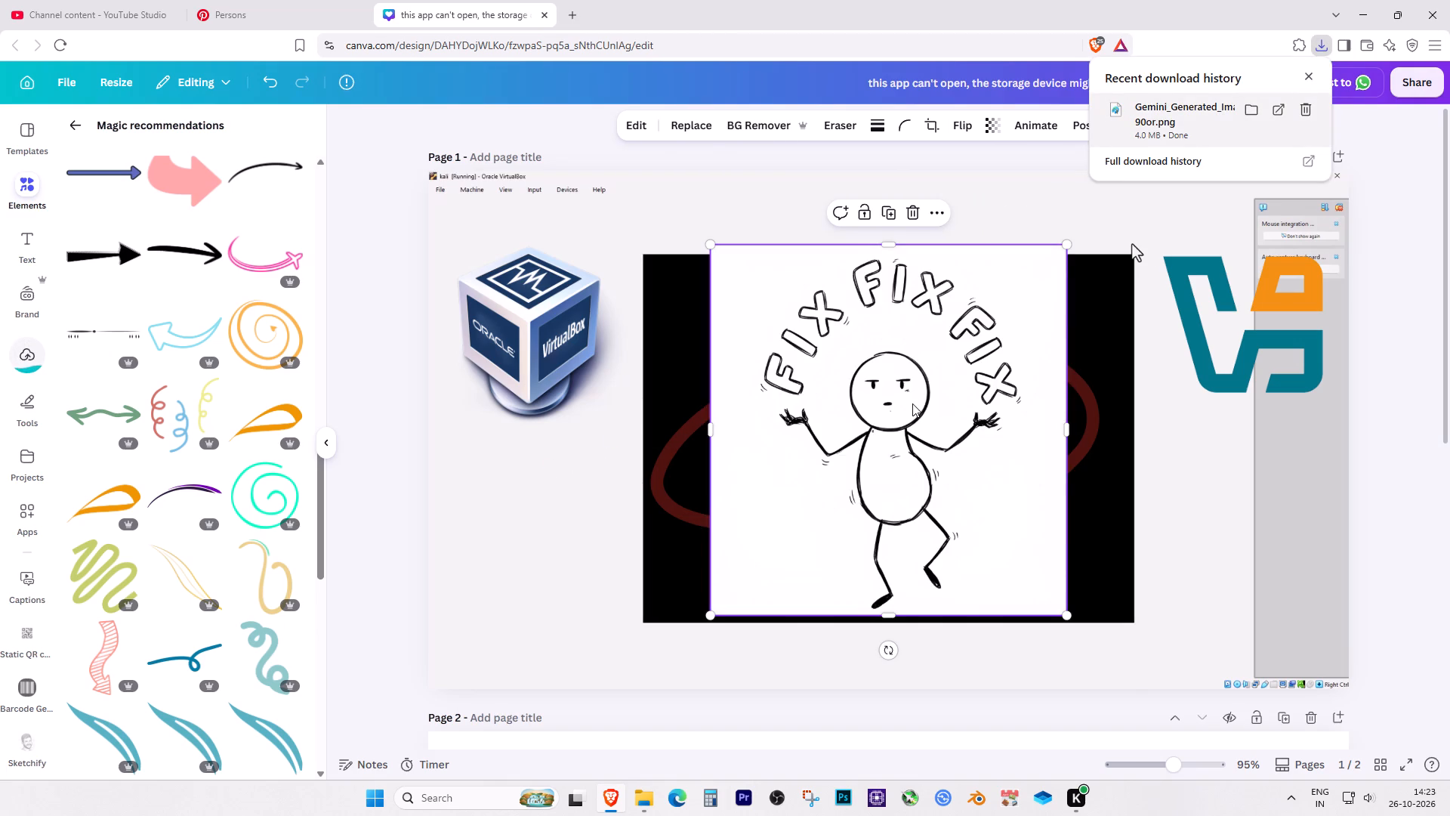
drag(912, 404, 774, 411)
Remove the stickman image's background, enlarge it slightly and move it over the page's left side.
click(741, 129)
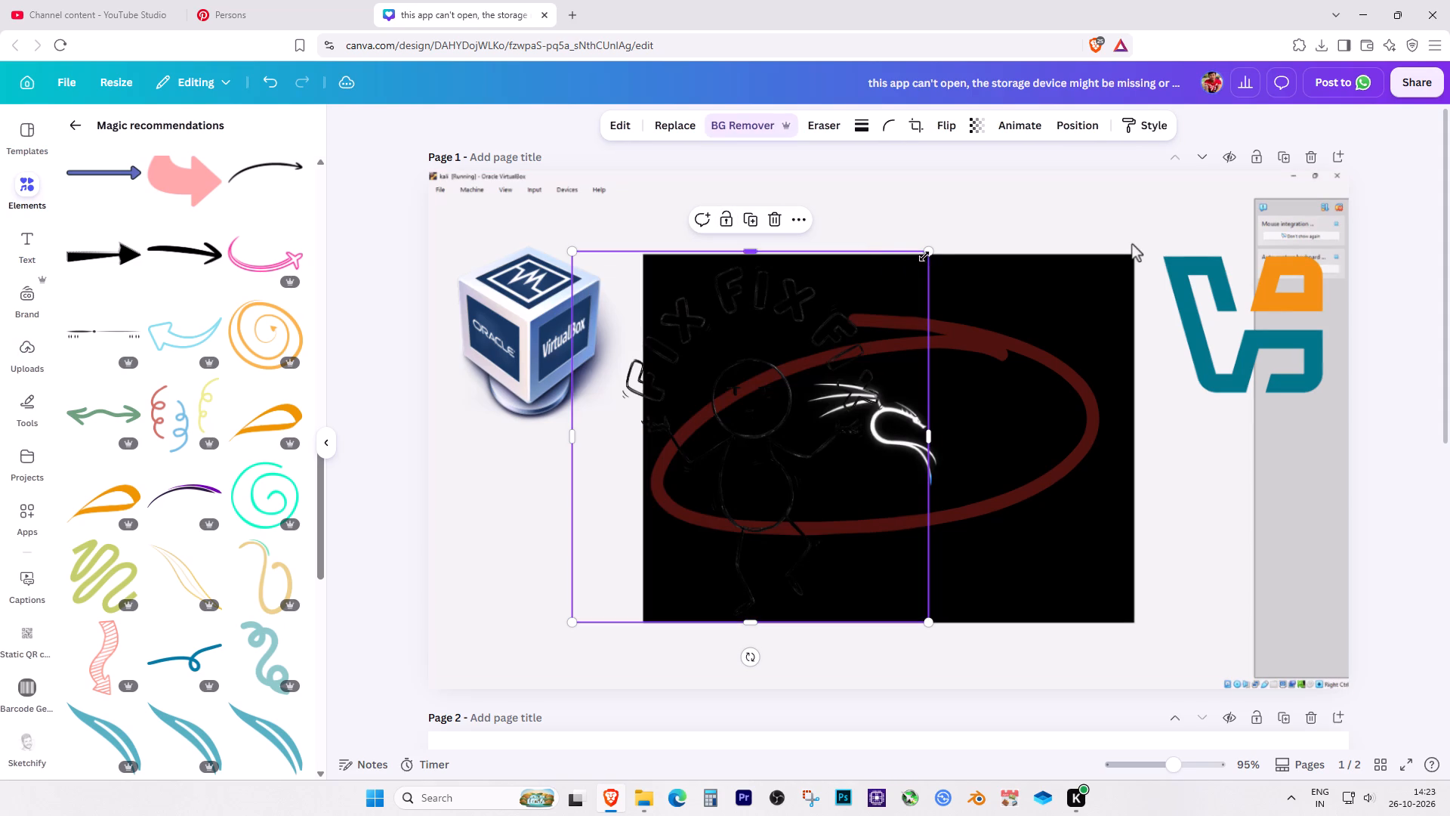
drag(930, 254, 949, 245)
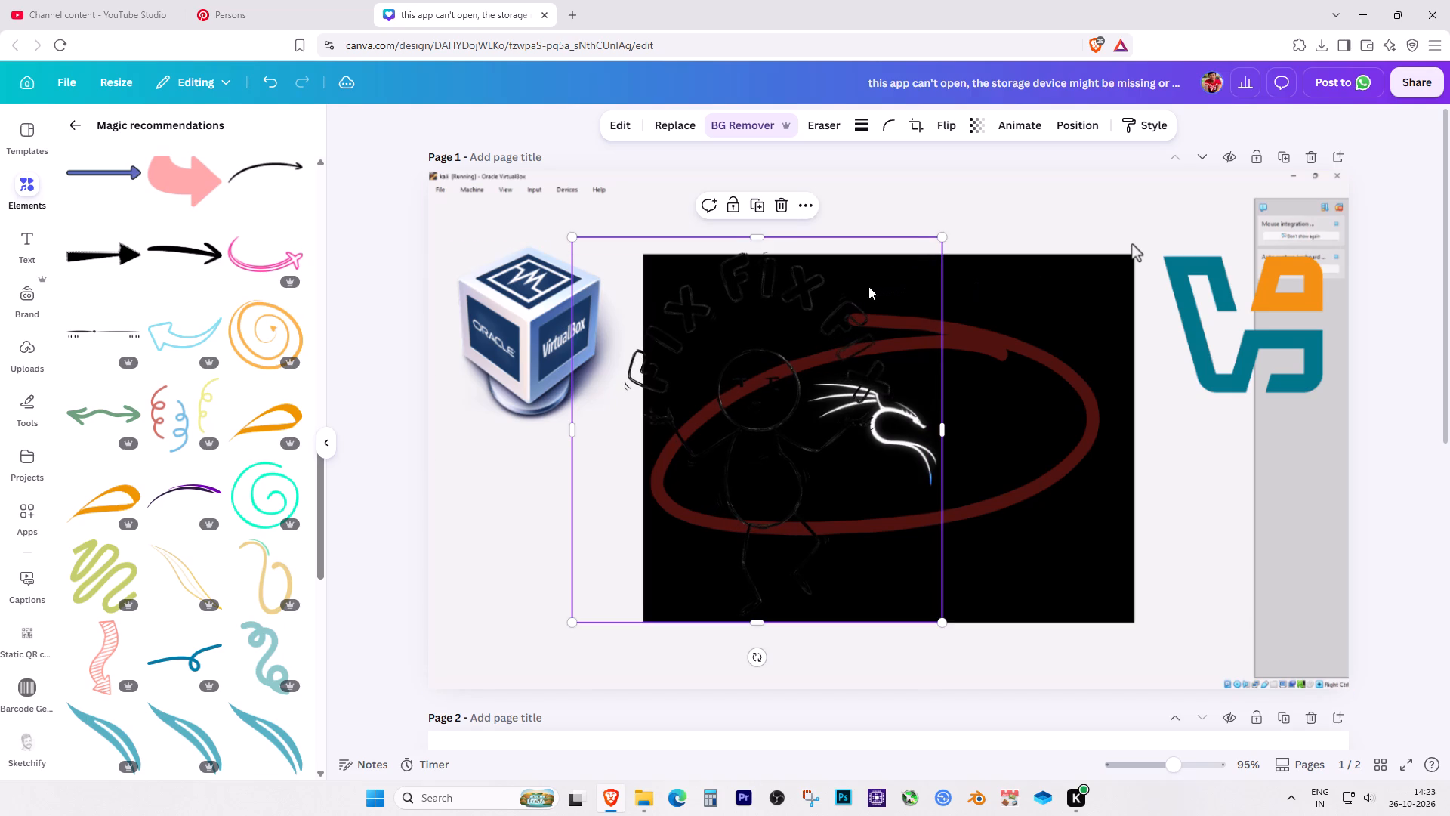
drag(803, 286, 685, 295)
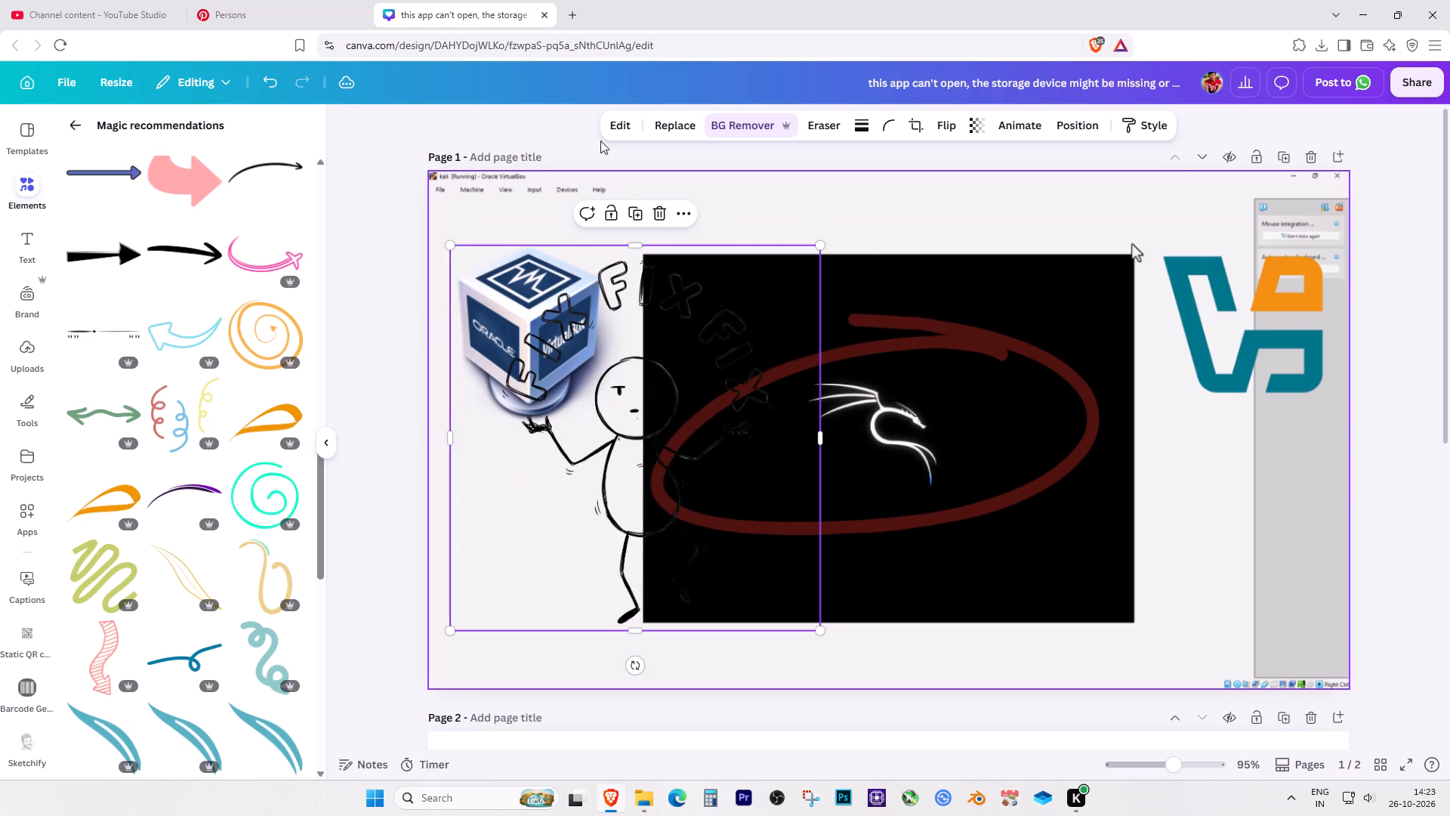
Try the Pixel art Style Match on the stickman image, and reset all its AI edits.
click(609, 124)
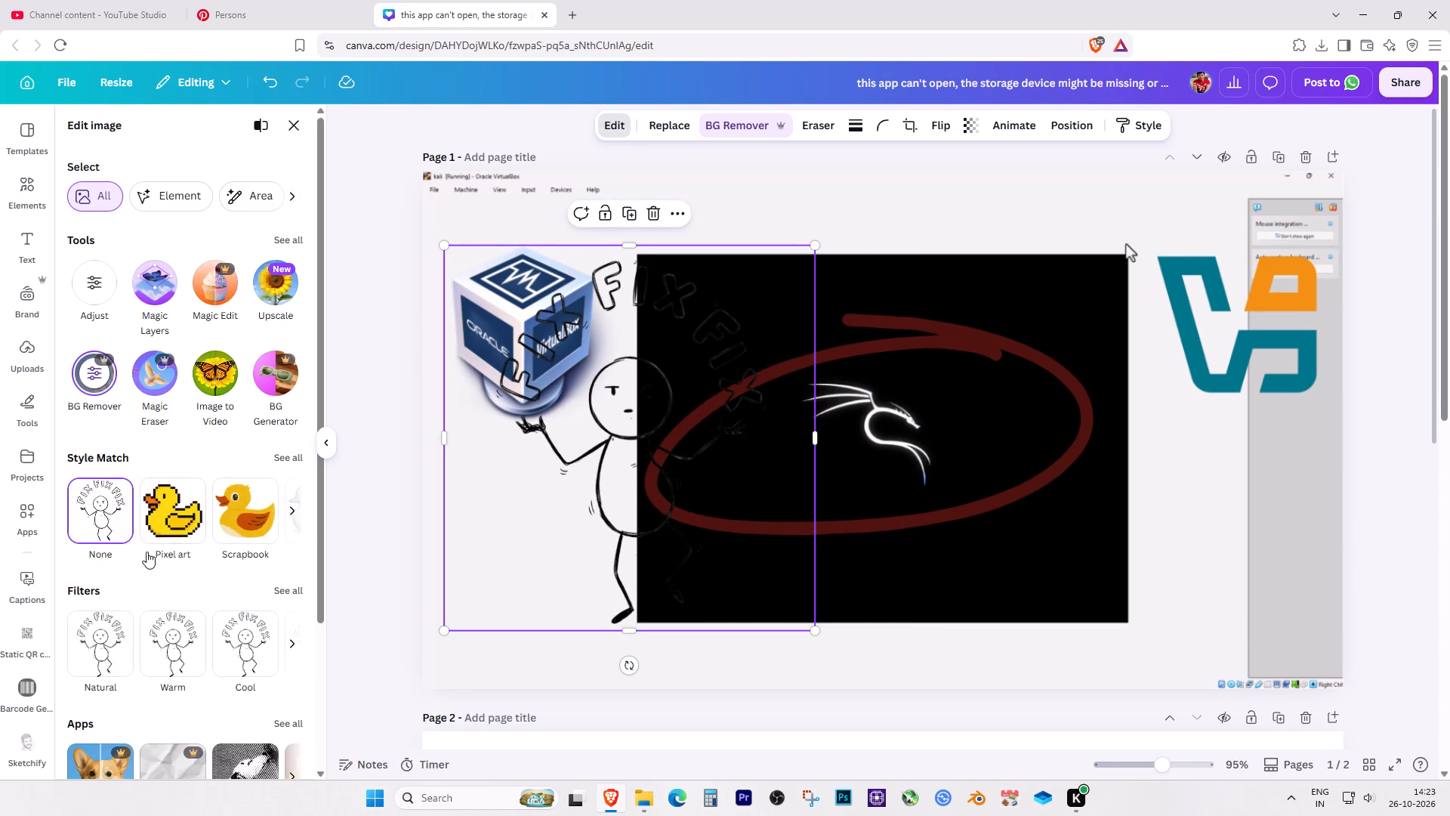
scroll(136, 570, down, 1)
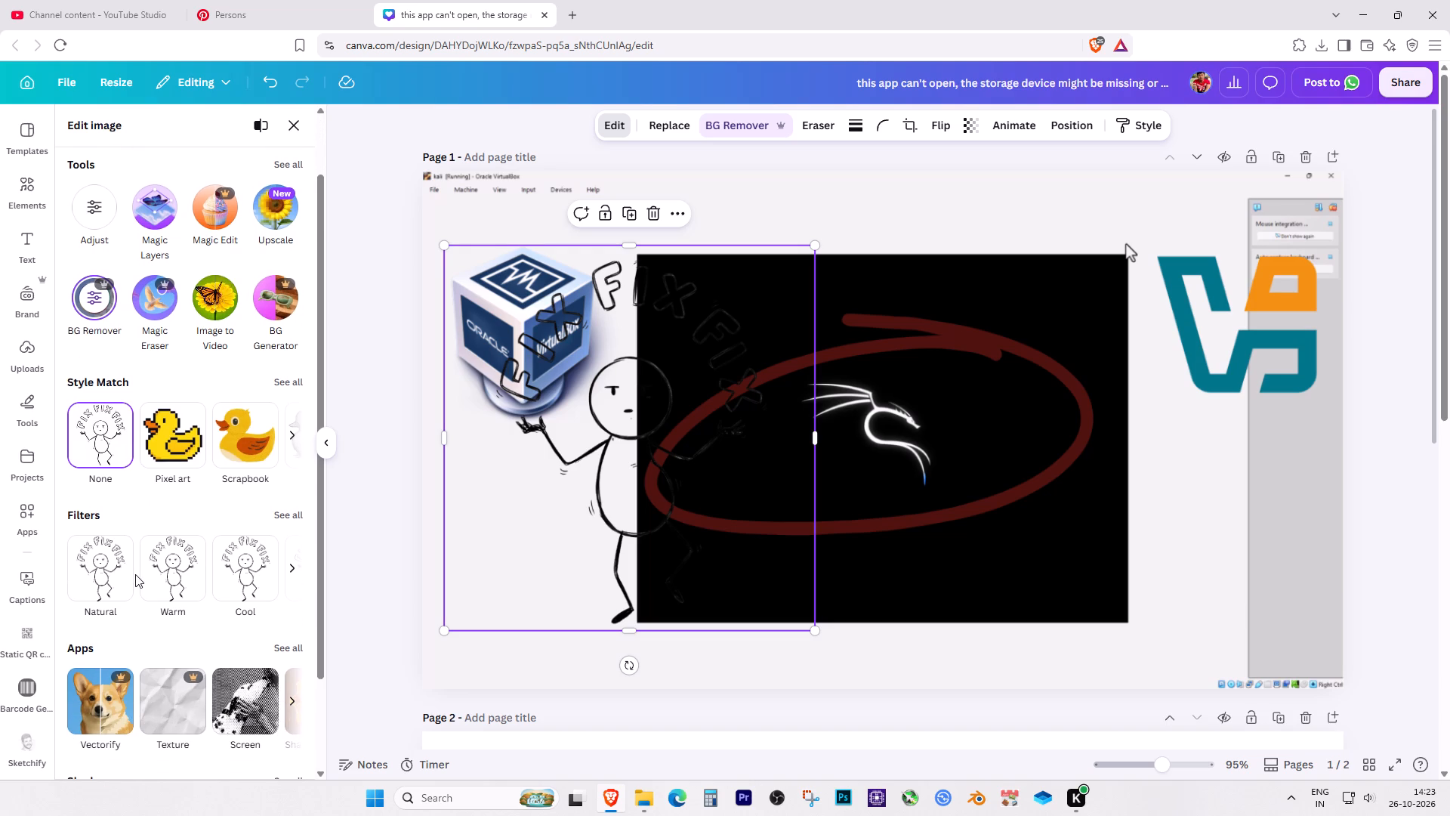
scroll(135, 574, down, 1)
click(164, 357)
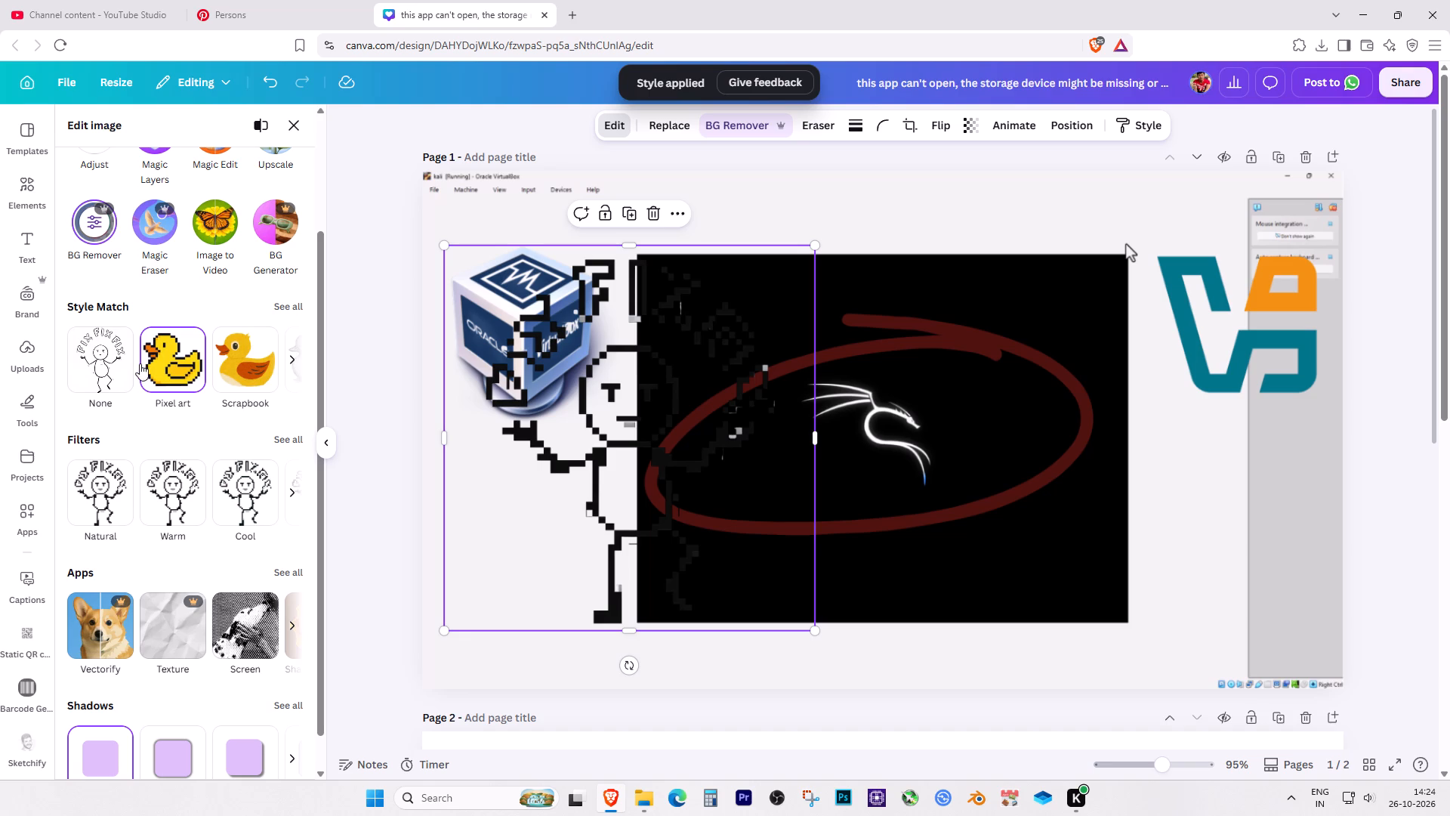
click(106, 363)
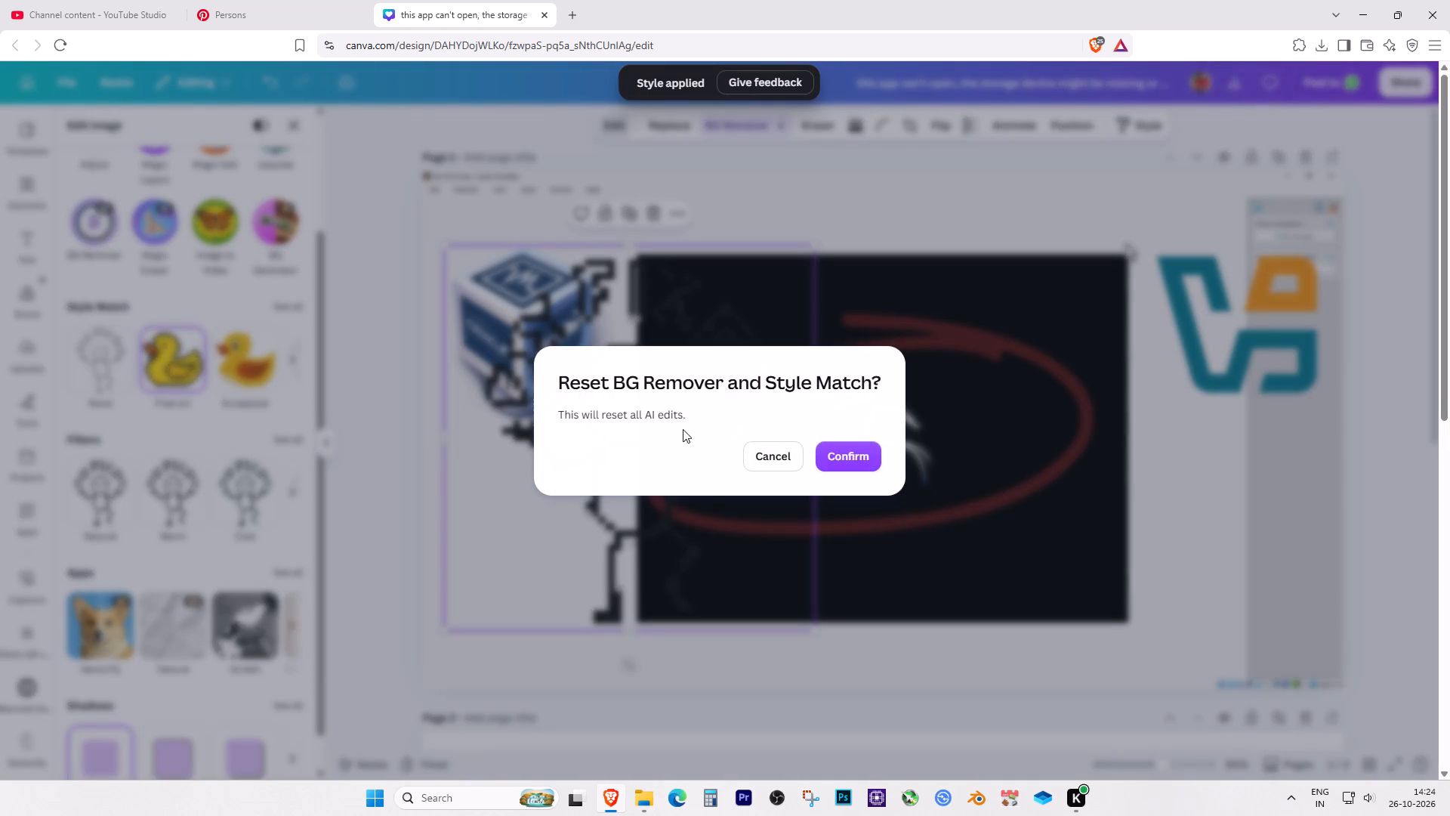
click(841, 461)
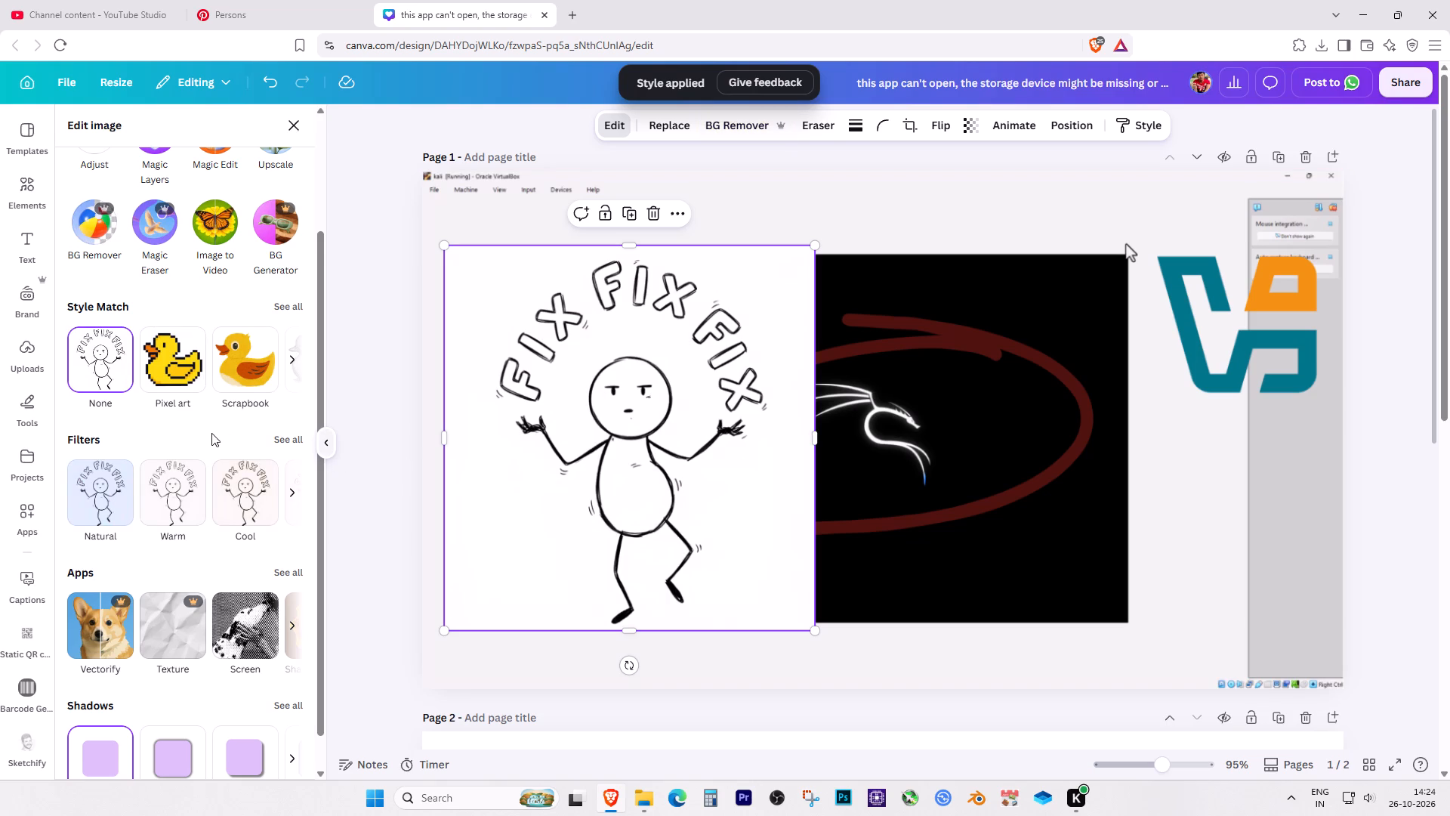
Remove the stickman image's background again.
scroll(205, 446, down, 4)
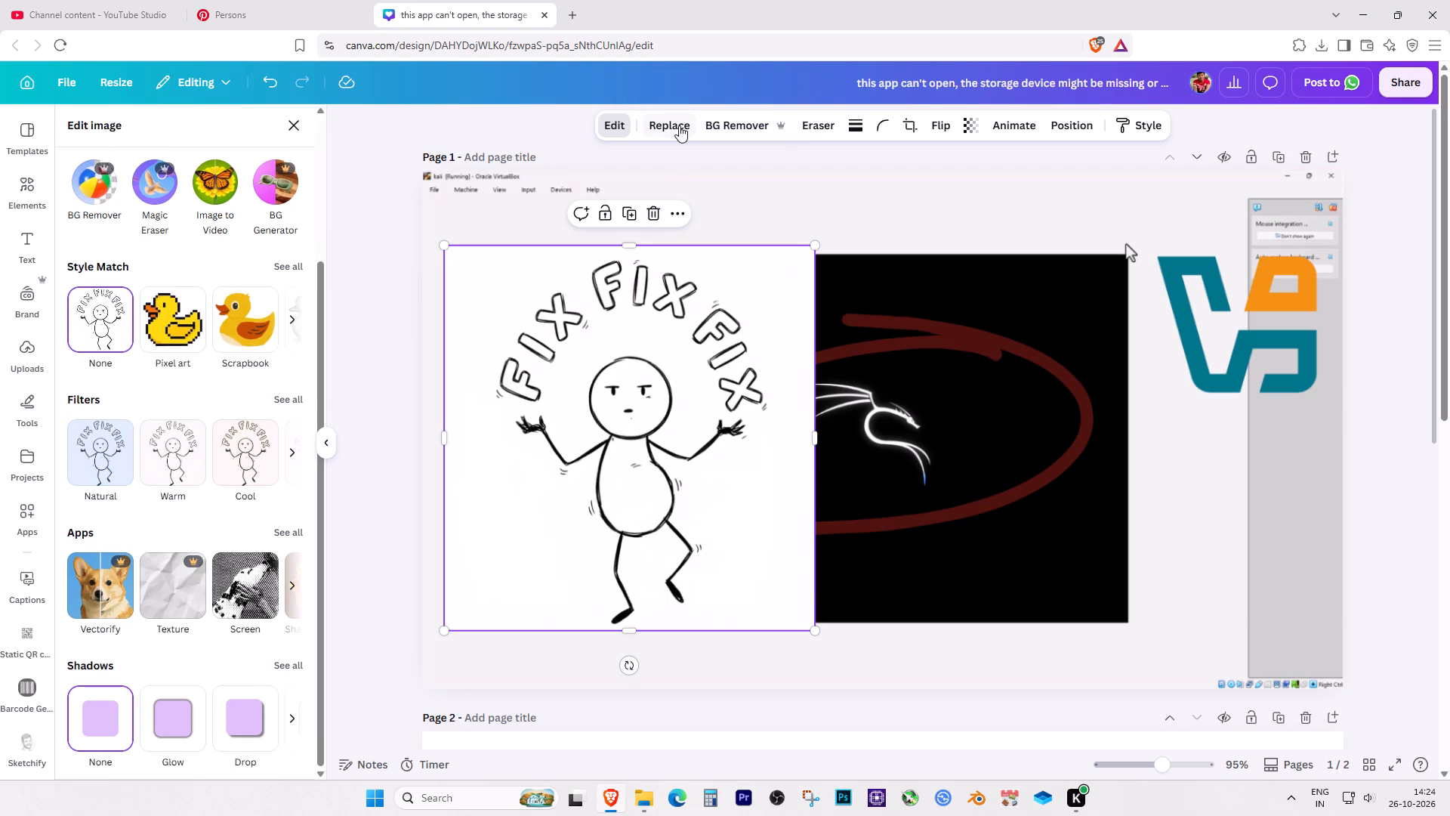
click(720, 125)
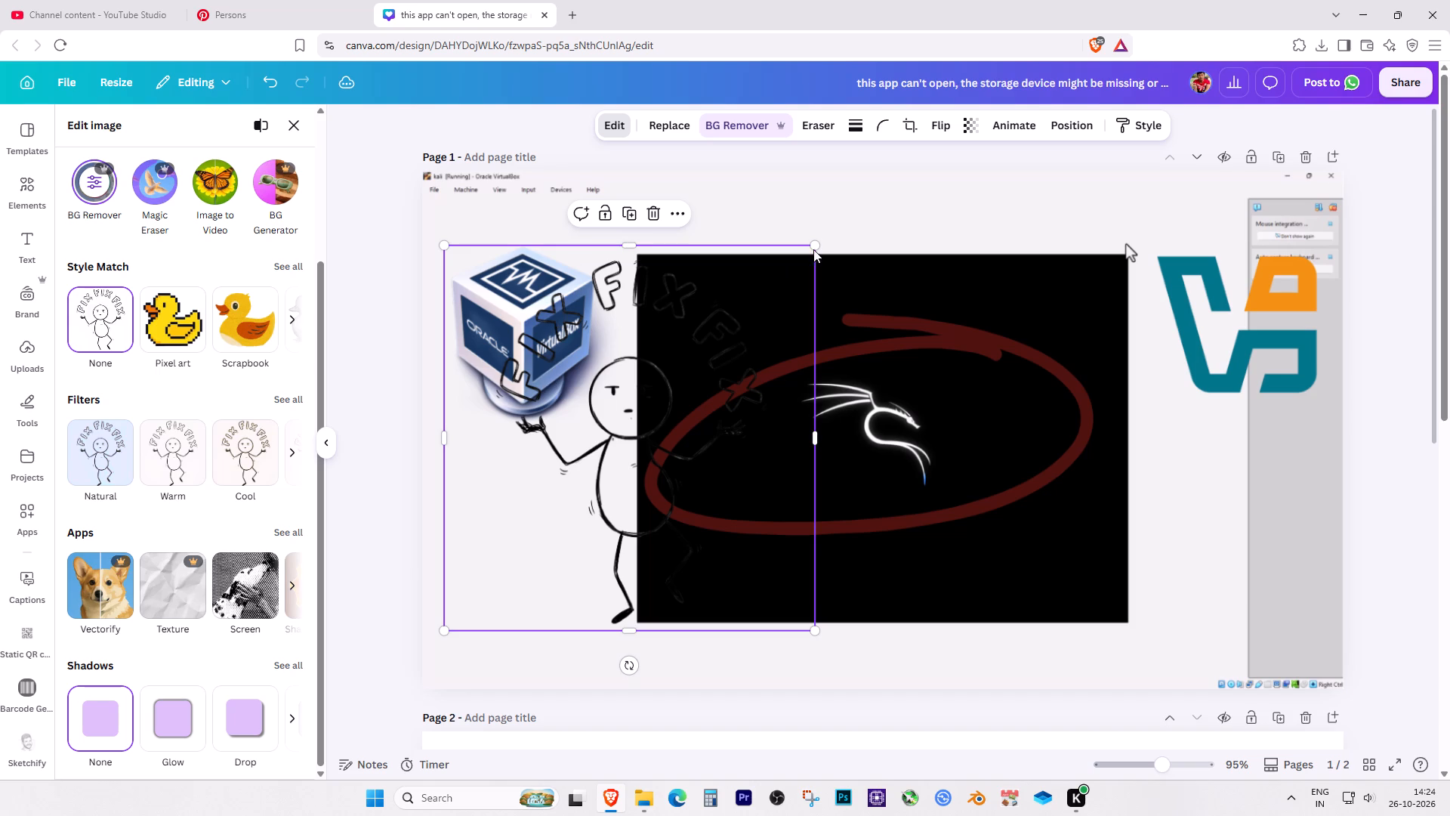
Shrink the stickman image and place it in the page's lower-left corner, below the VirtualBox cube logo.
drag(815, 246, 762, 269)
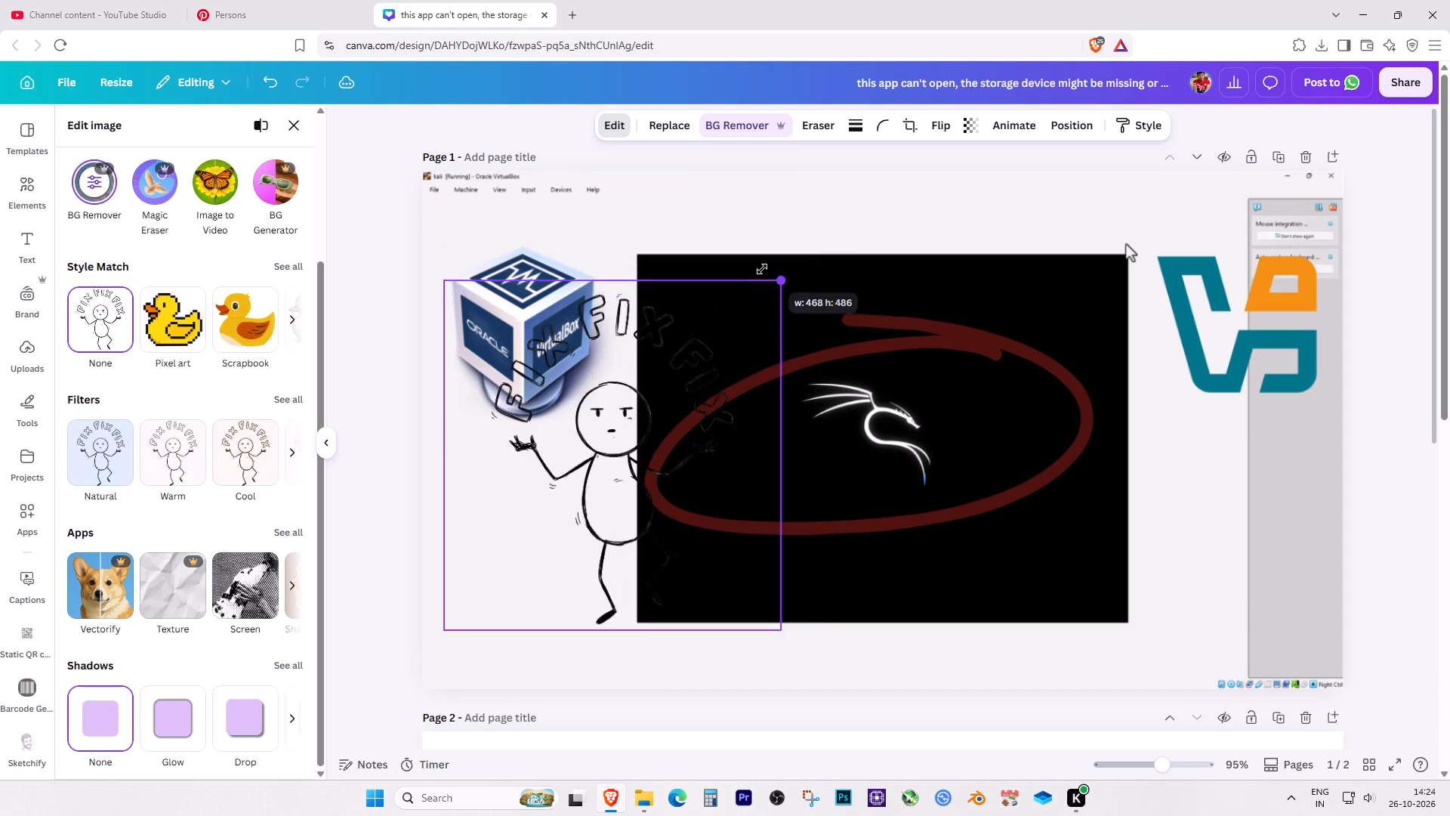
drag(762, 269, 618, 373)
drag(601, 463, 589, 459)
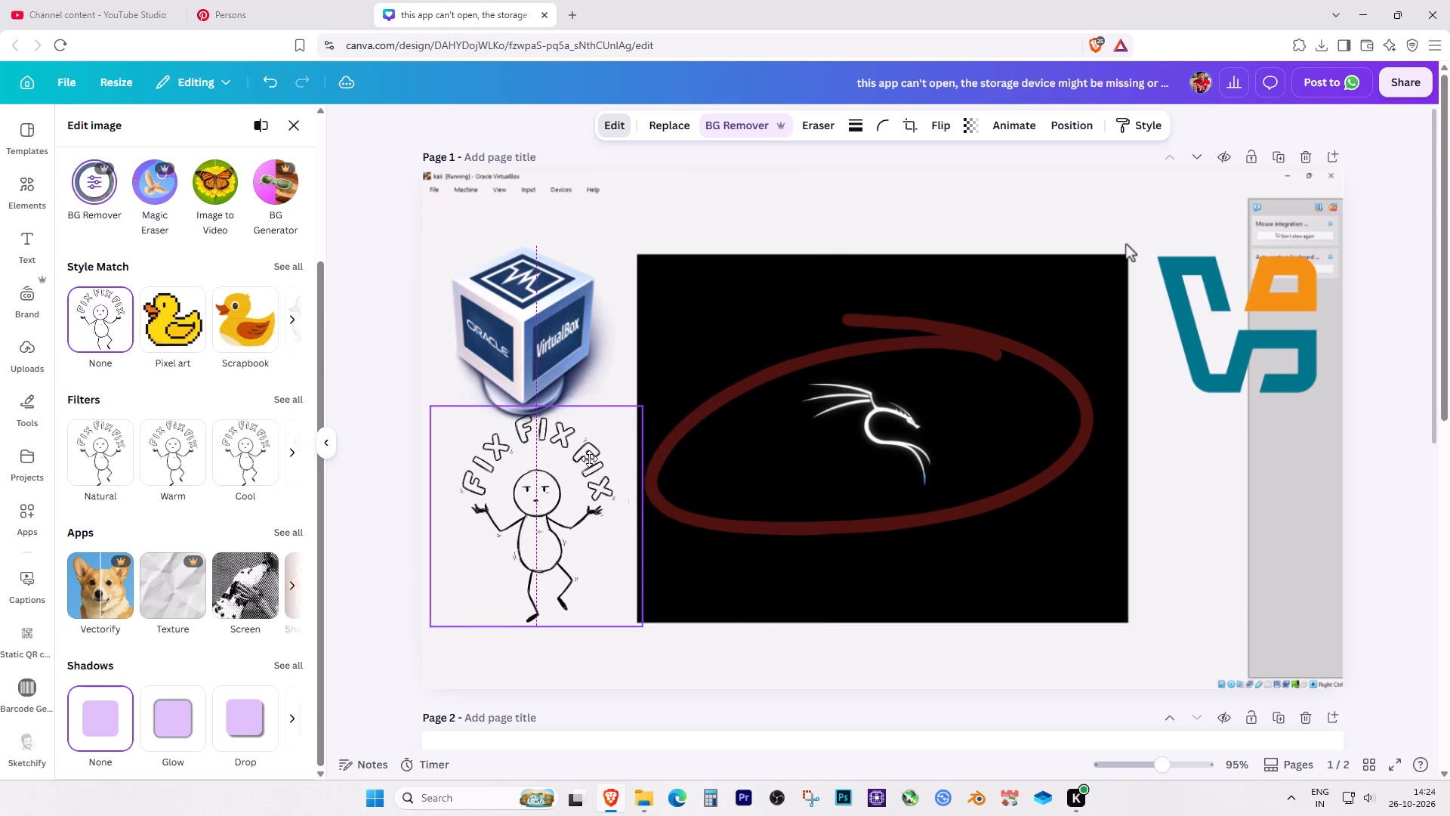
drag(589, 459, 582, 459)
drag(597, 460, 600, 518)
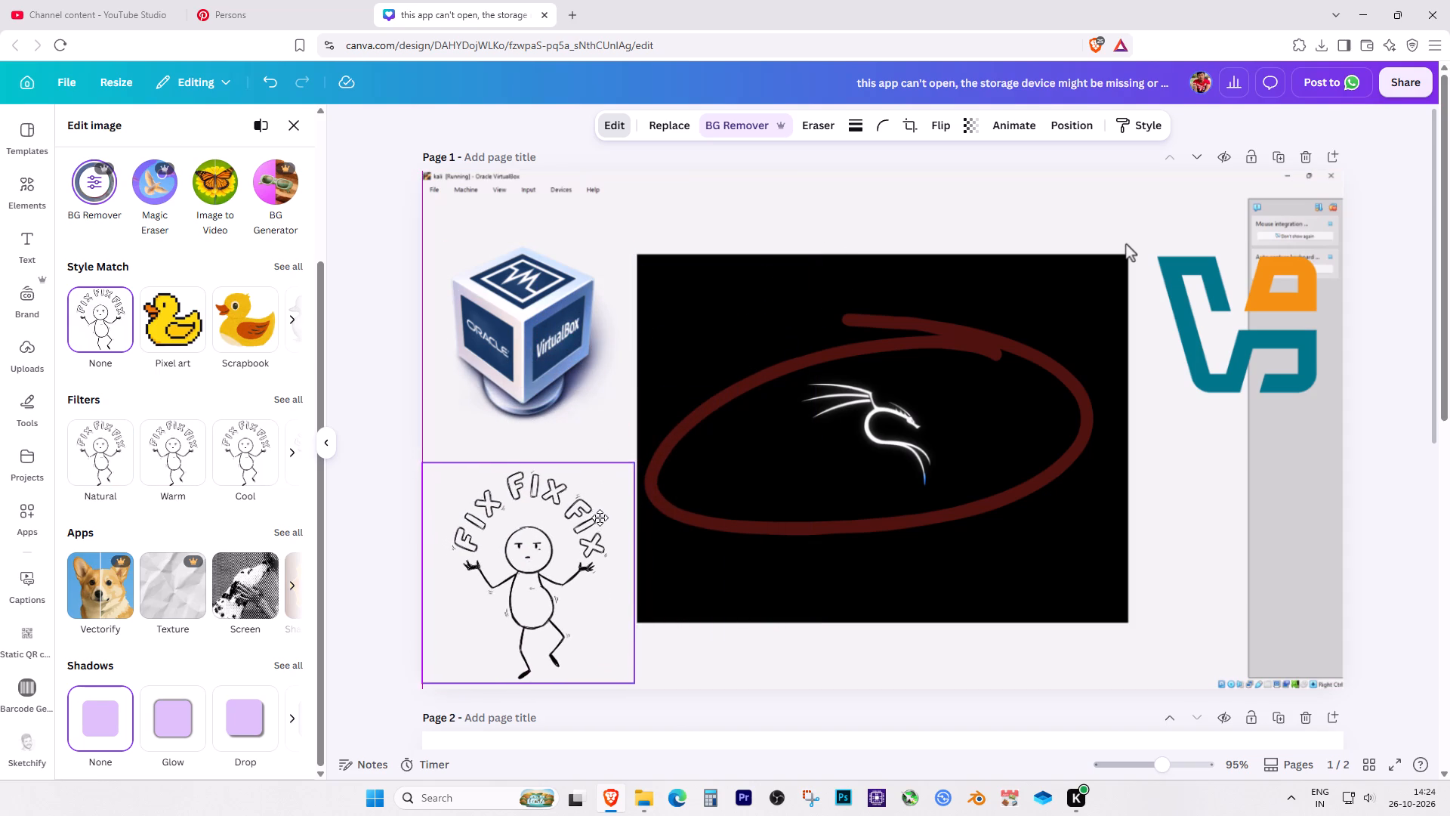
drag(600, 518, 588, 521)
Enlarge the stickman image and shift it toward the page's left edge, keeping it clear of the black screen.
drag(629, 471, 632, 468)
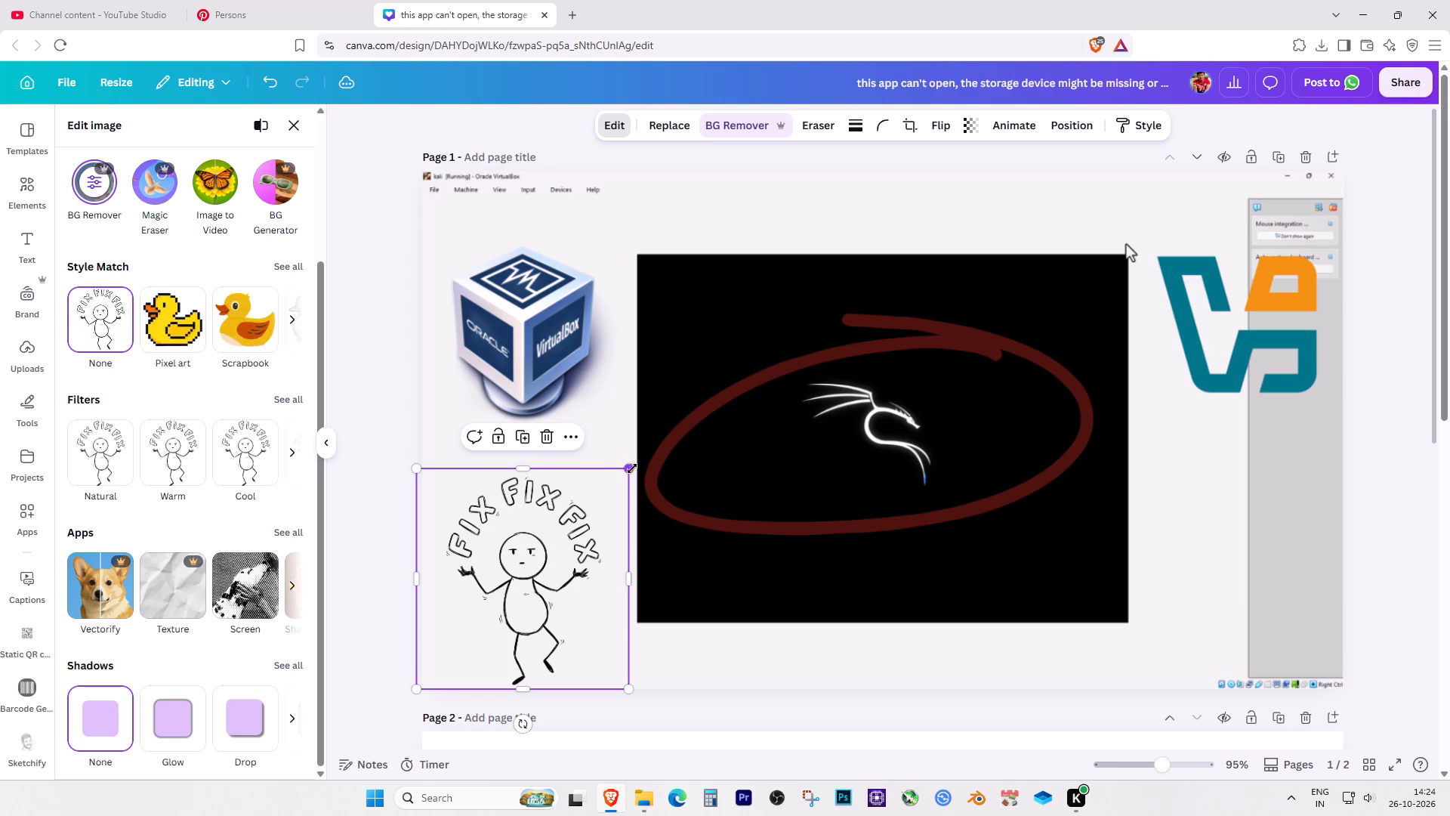
drag(632, 468, 659, 416)
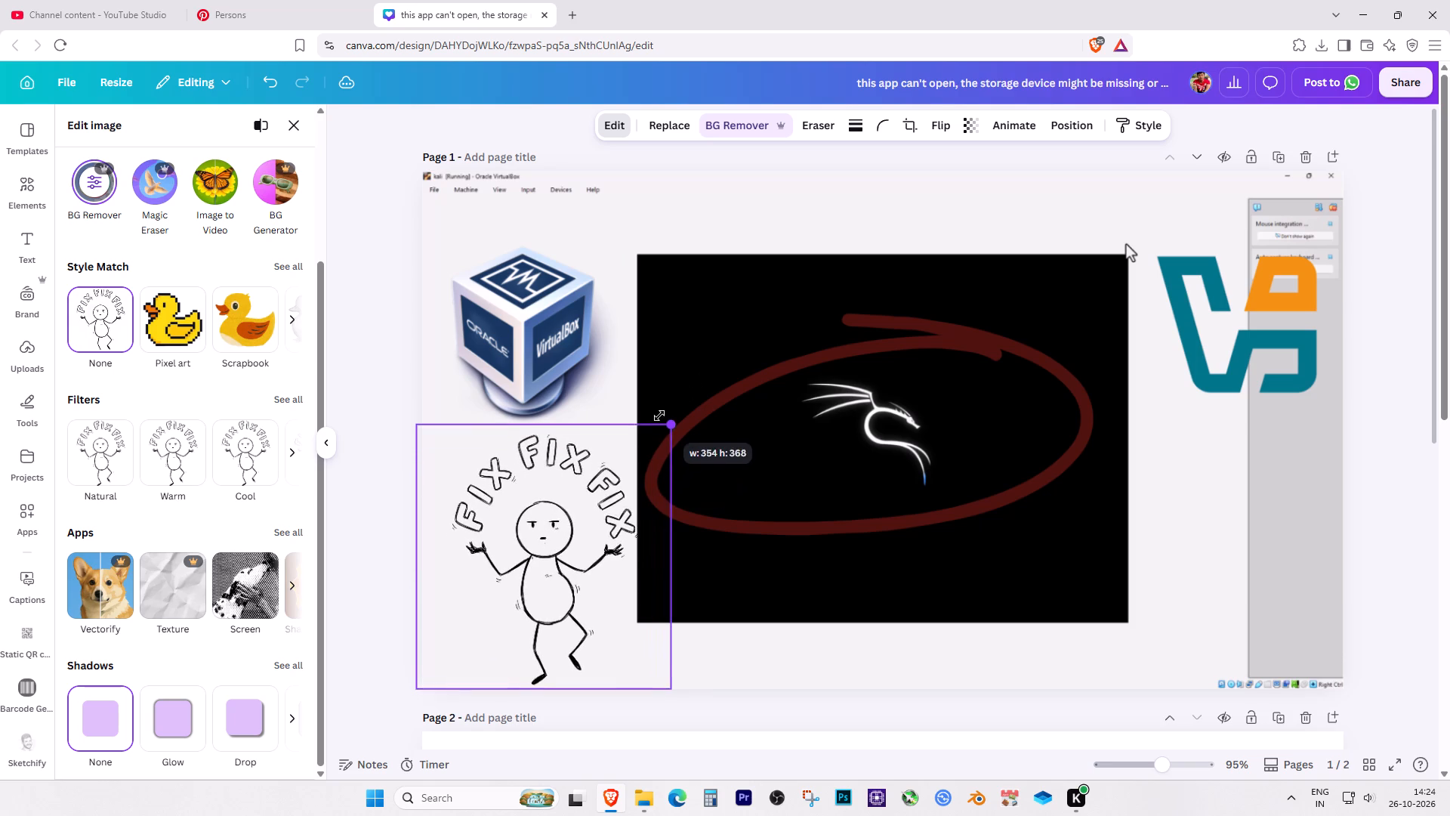
drag(659, 416, 697, 378)
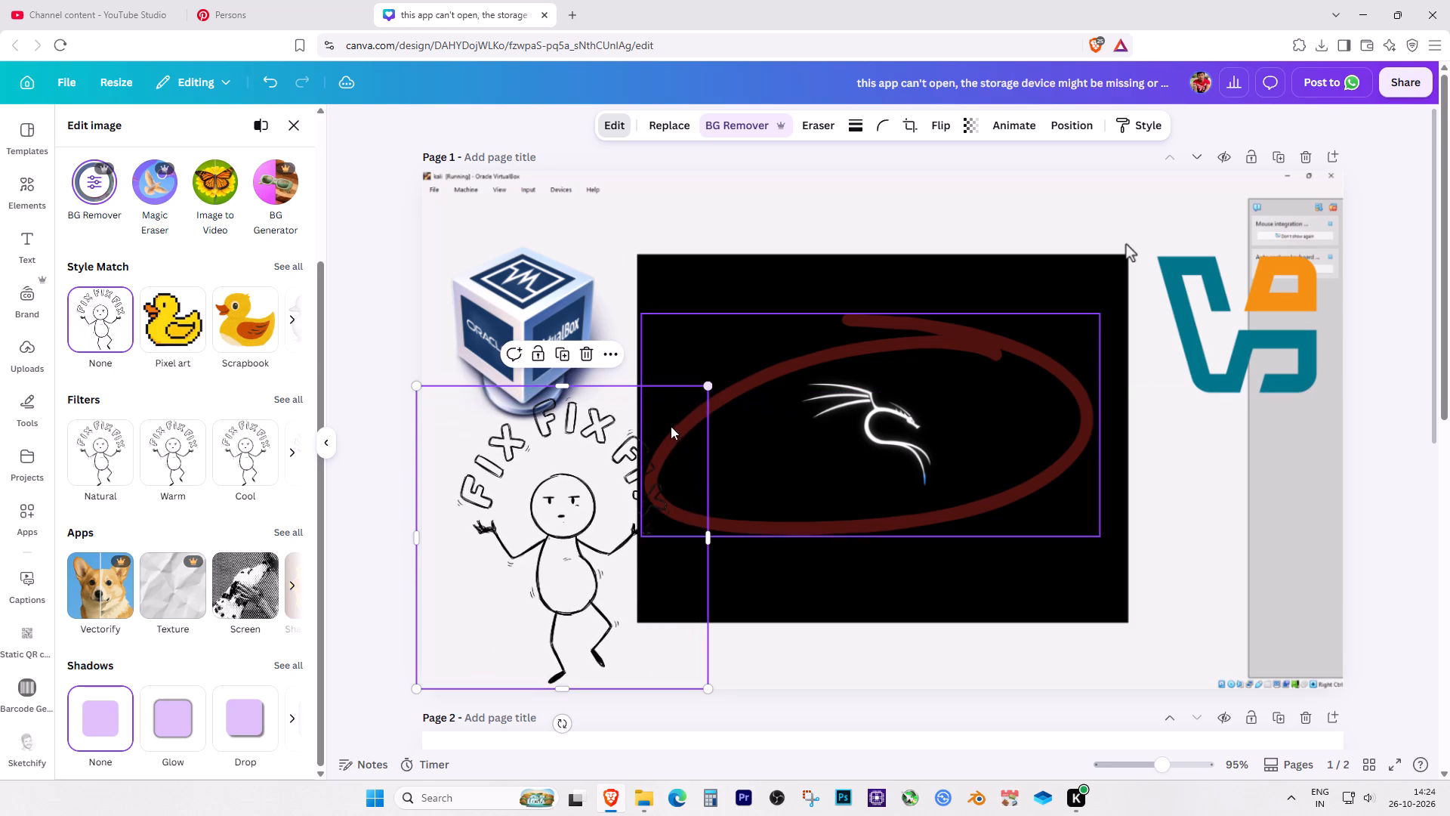
drag(618, 437, 589, 441)
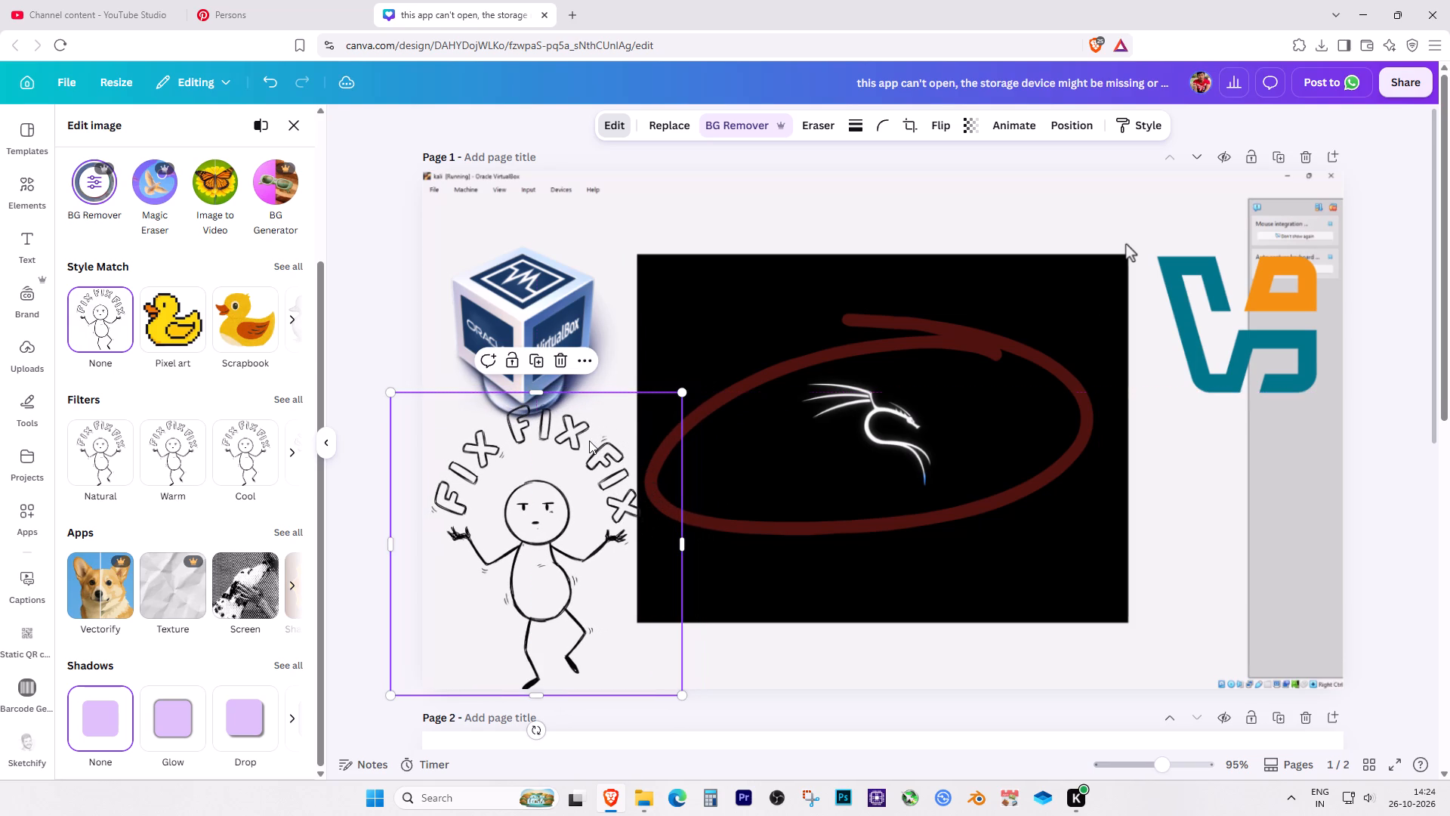
drag(682, 391, 649, 411)
drag(649, 411, 656, 401)
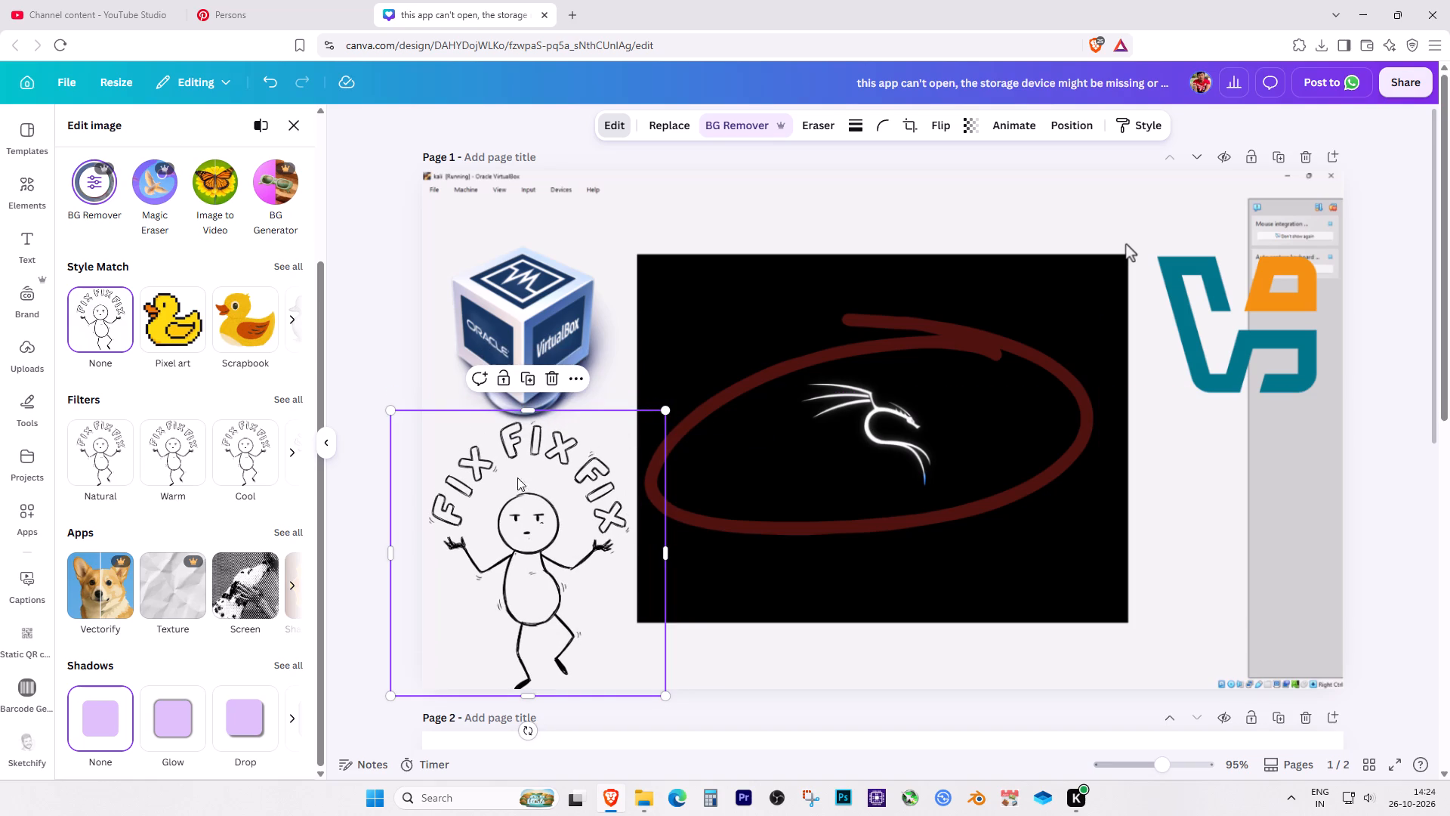
Apply a Glow shadow to the stickman image and enlarge the image slightly.
click(176, 721)
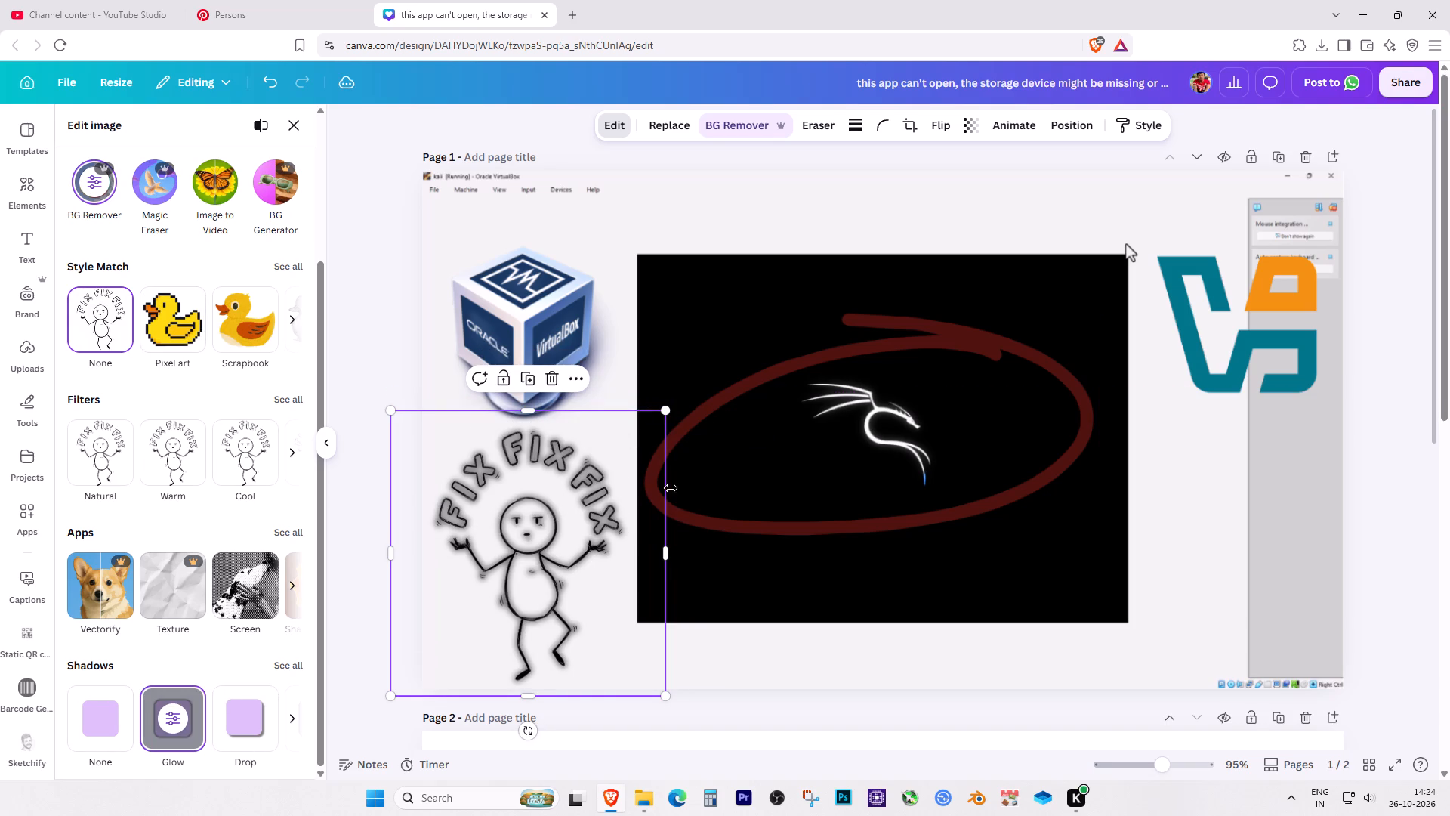
click(665, 413)
drag(668, 412, 687, 394)
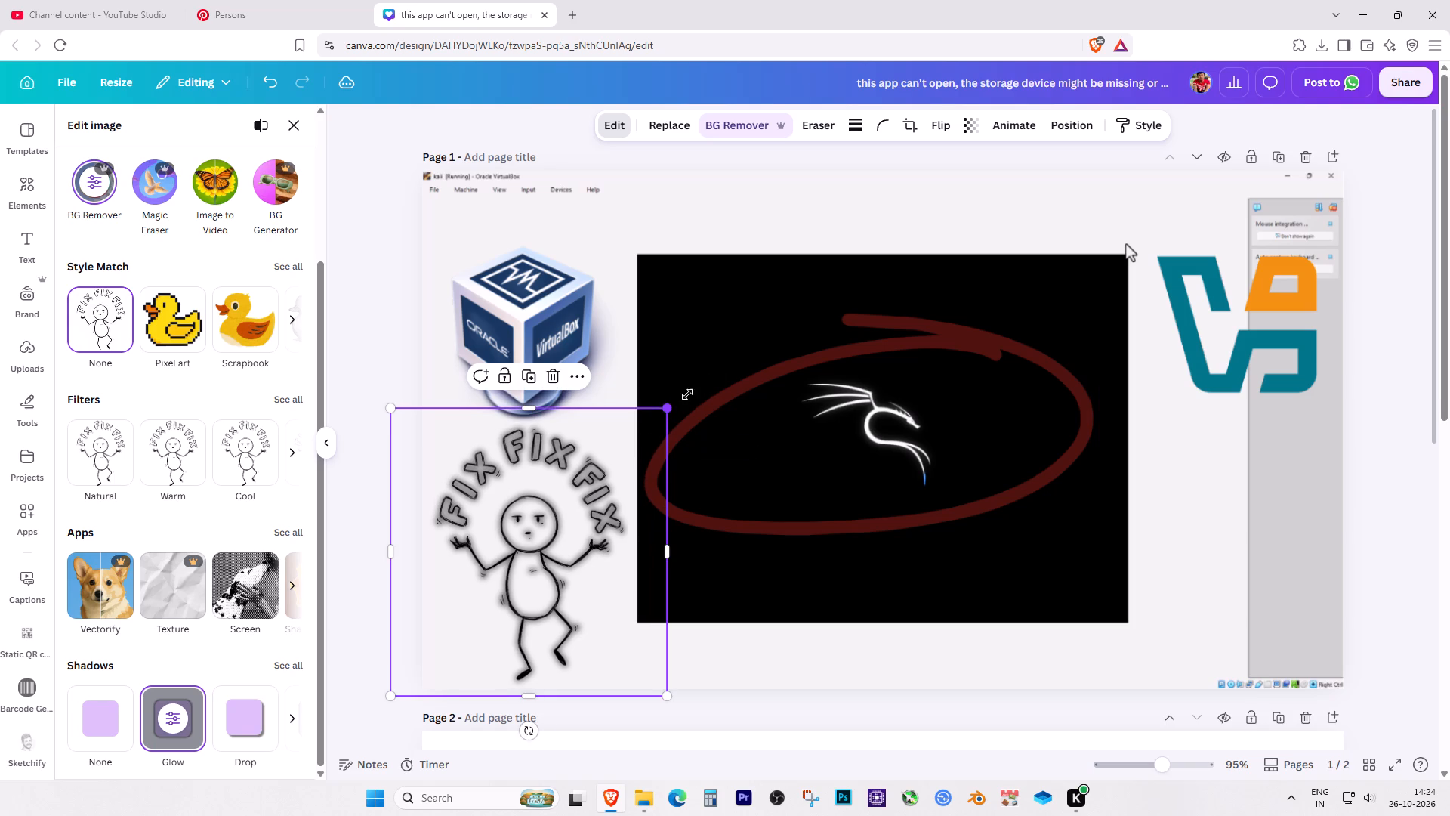
drag(687, 394, 682, 407)
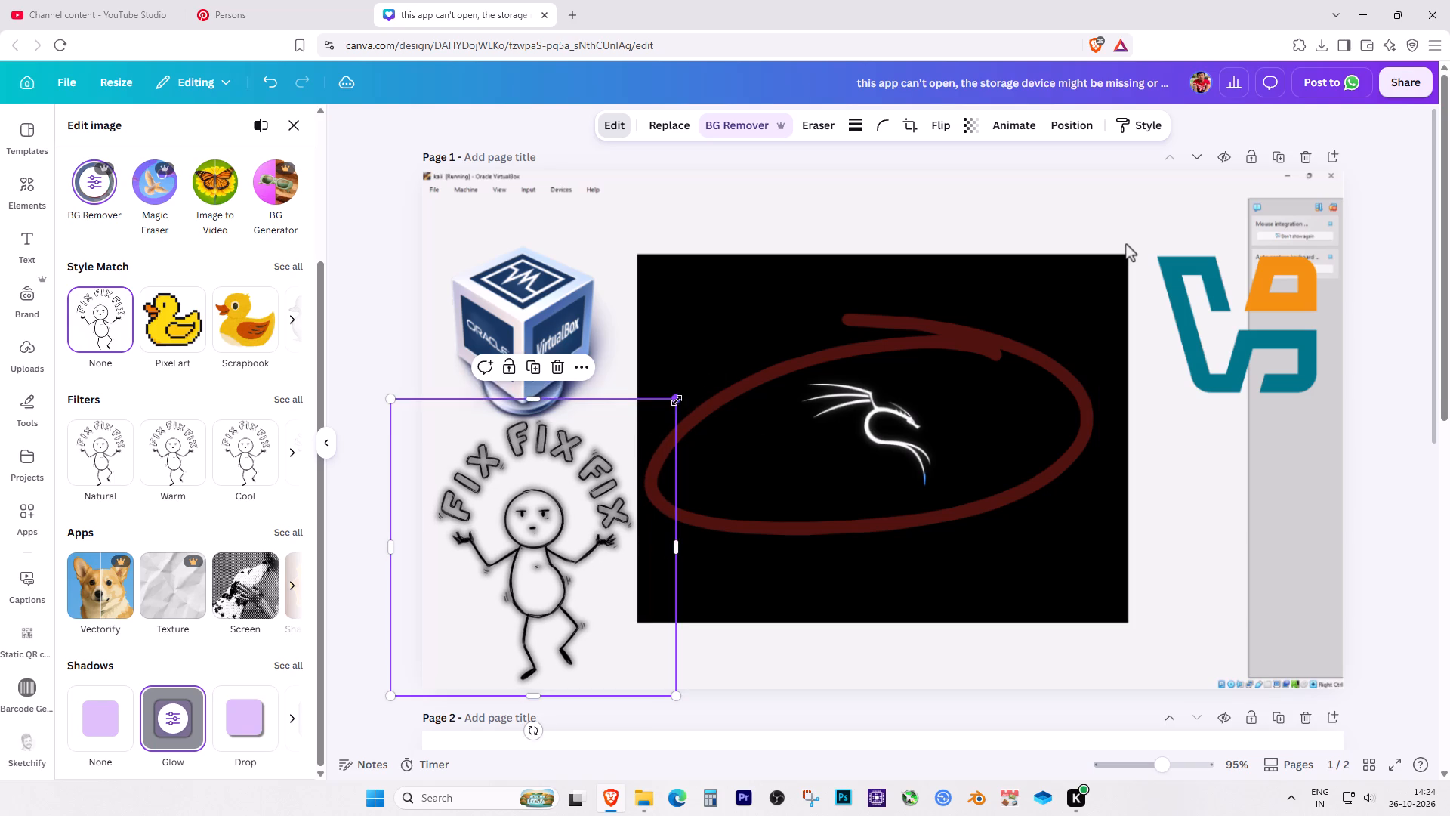
drag(680, 396, 691, 386)
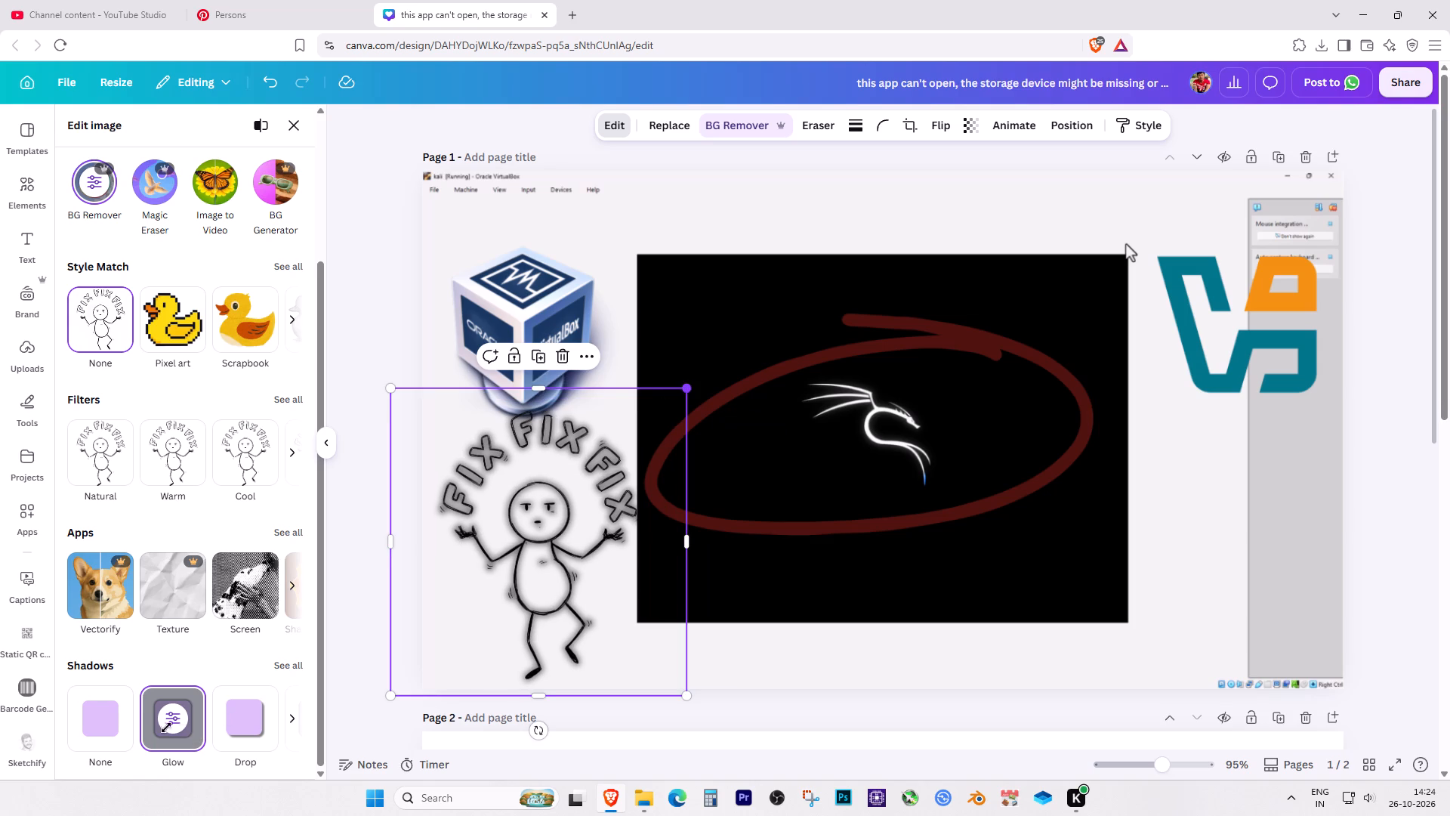
Change the stickman's glow colour to a bright, fully saturated green.
click(172, 722)
click(307, 292)
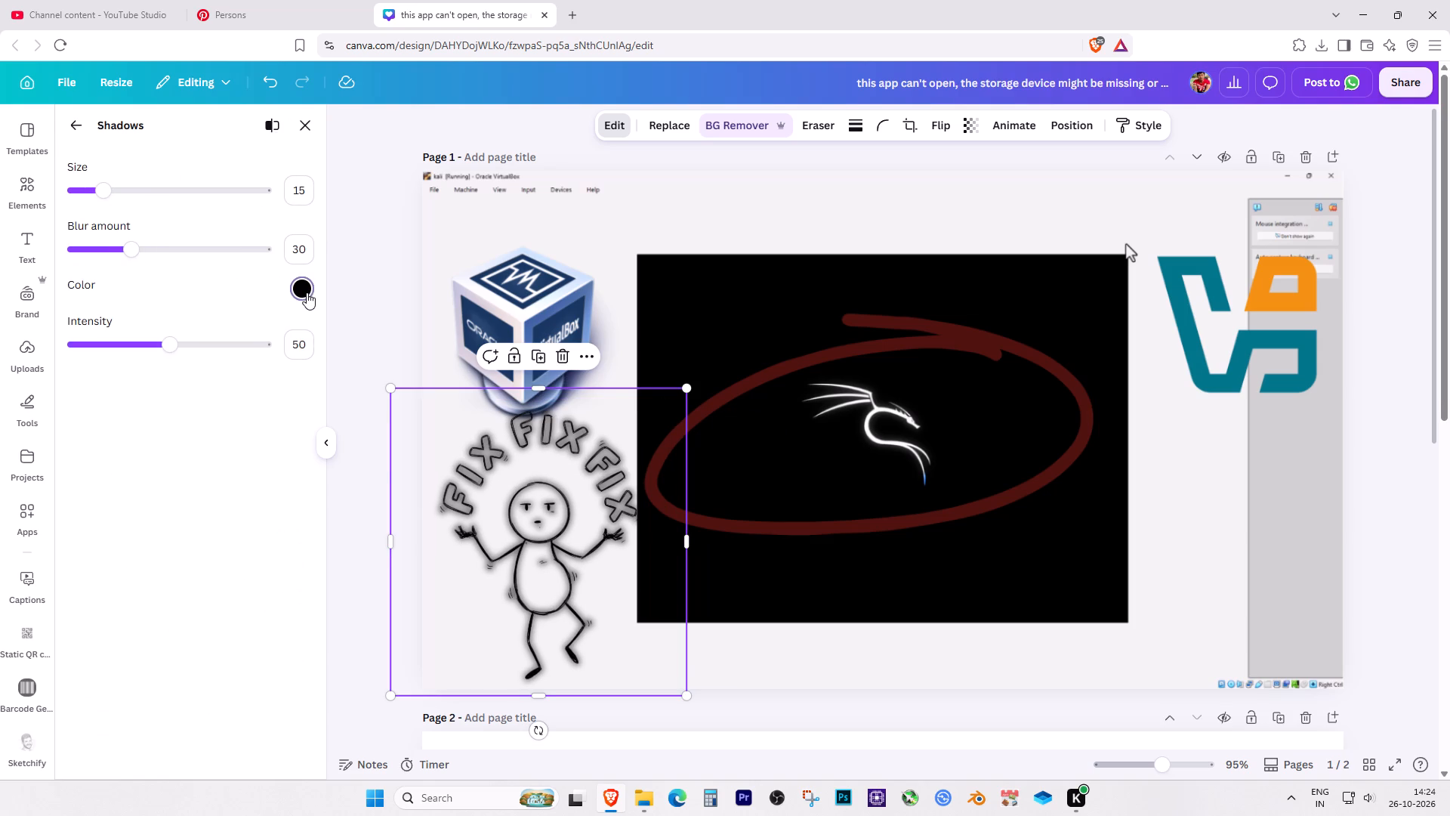
click(384, 419)
drag(415, 354, 538, 292)
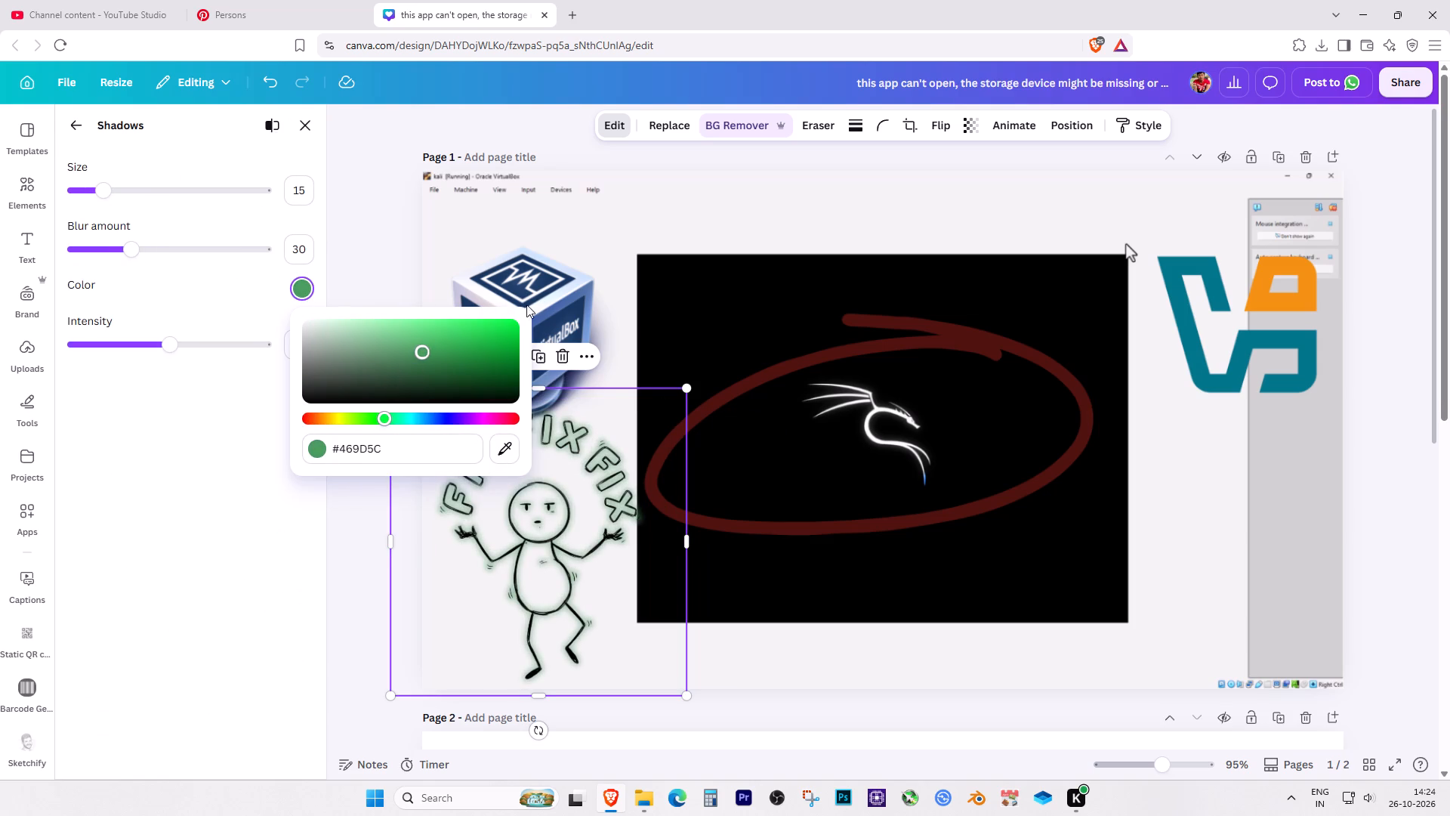
click(221, 476)
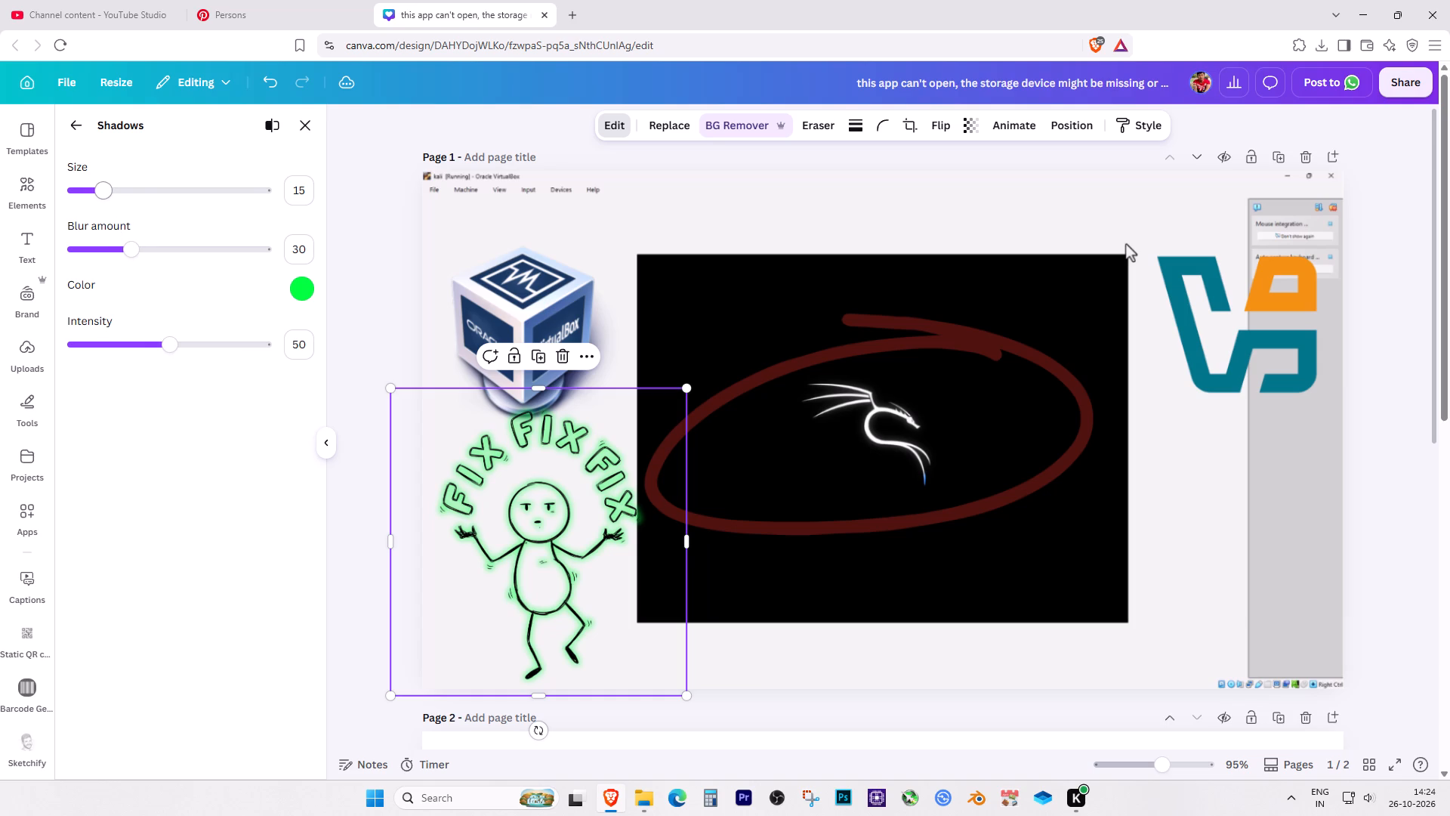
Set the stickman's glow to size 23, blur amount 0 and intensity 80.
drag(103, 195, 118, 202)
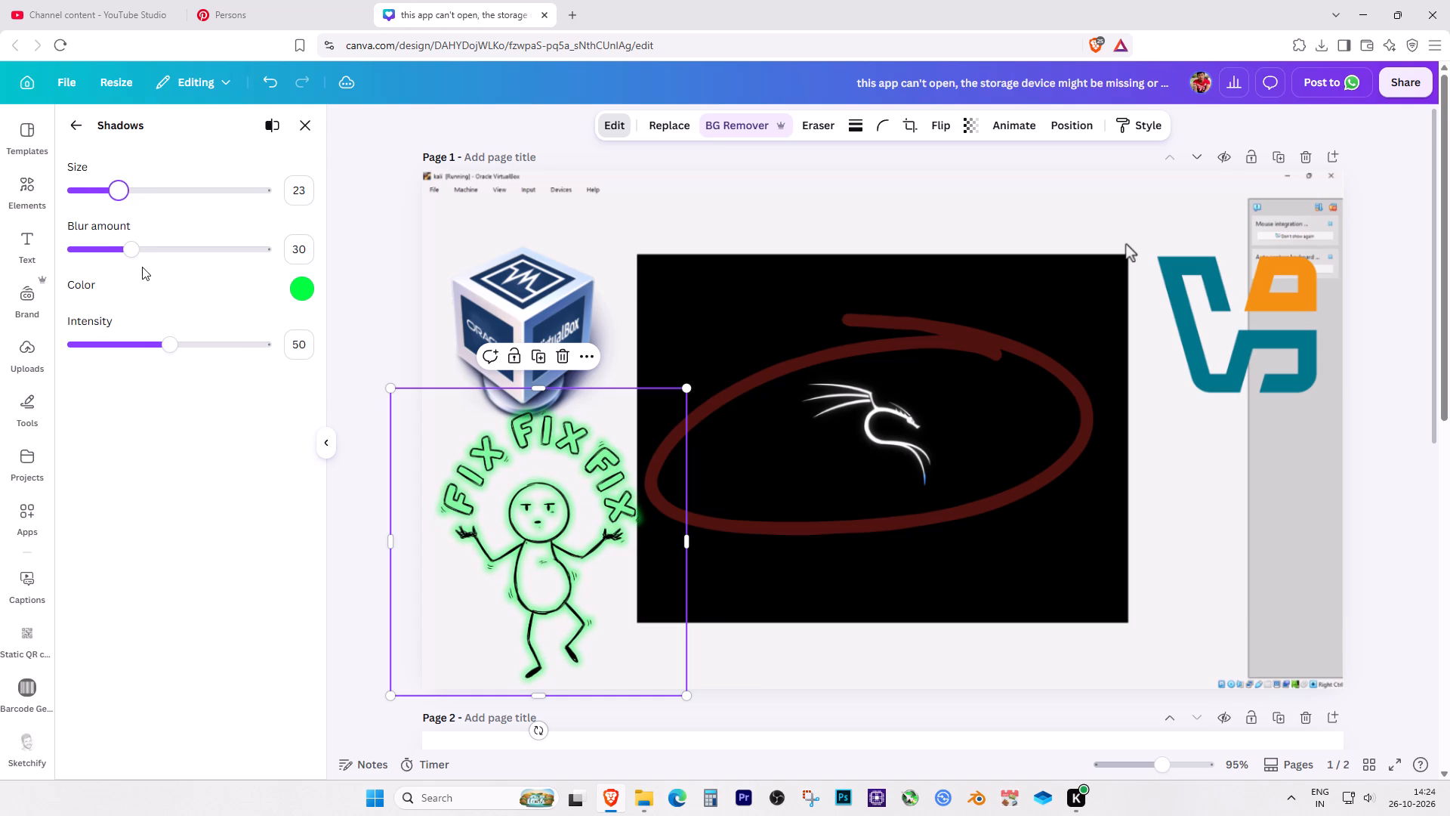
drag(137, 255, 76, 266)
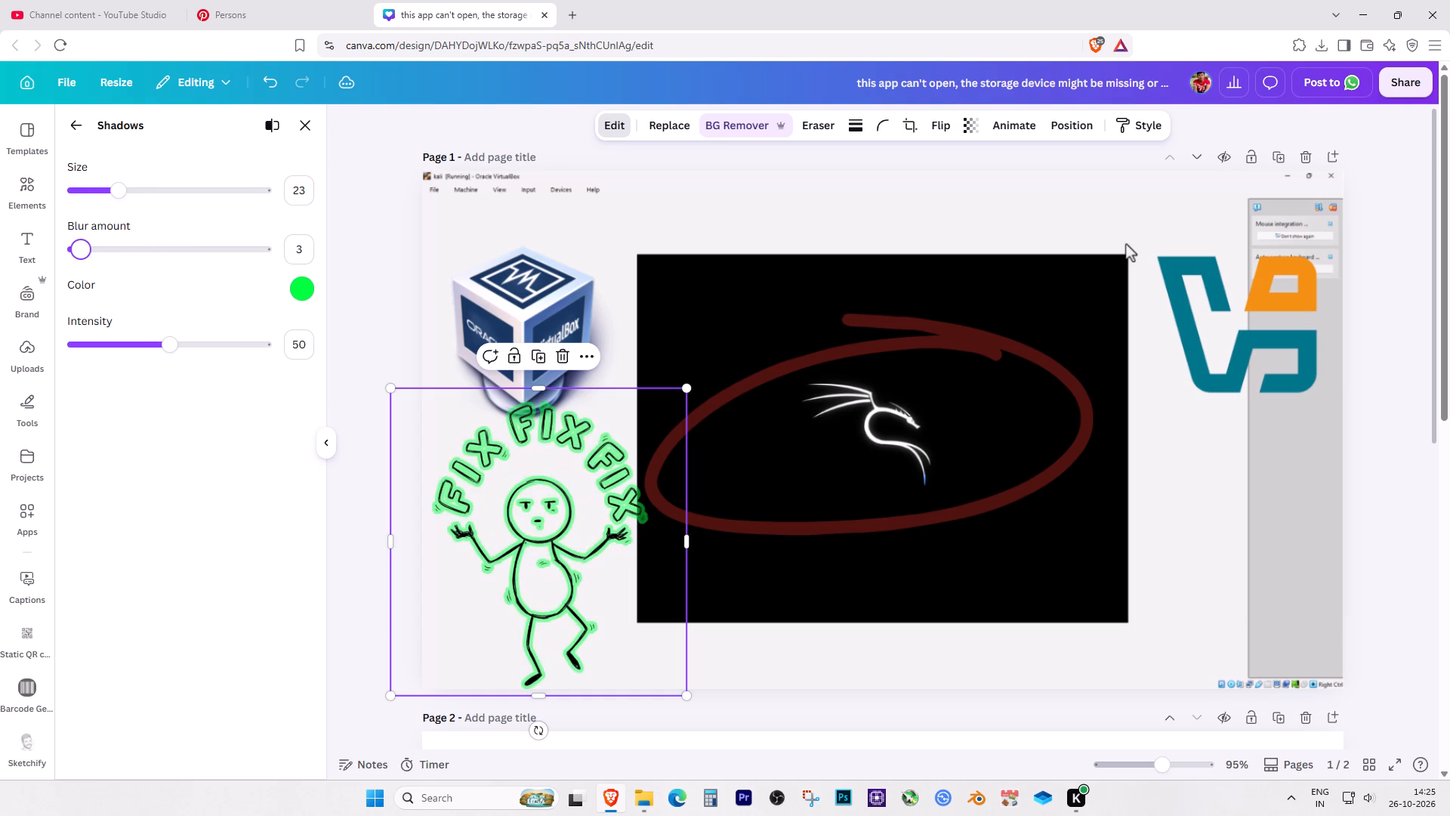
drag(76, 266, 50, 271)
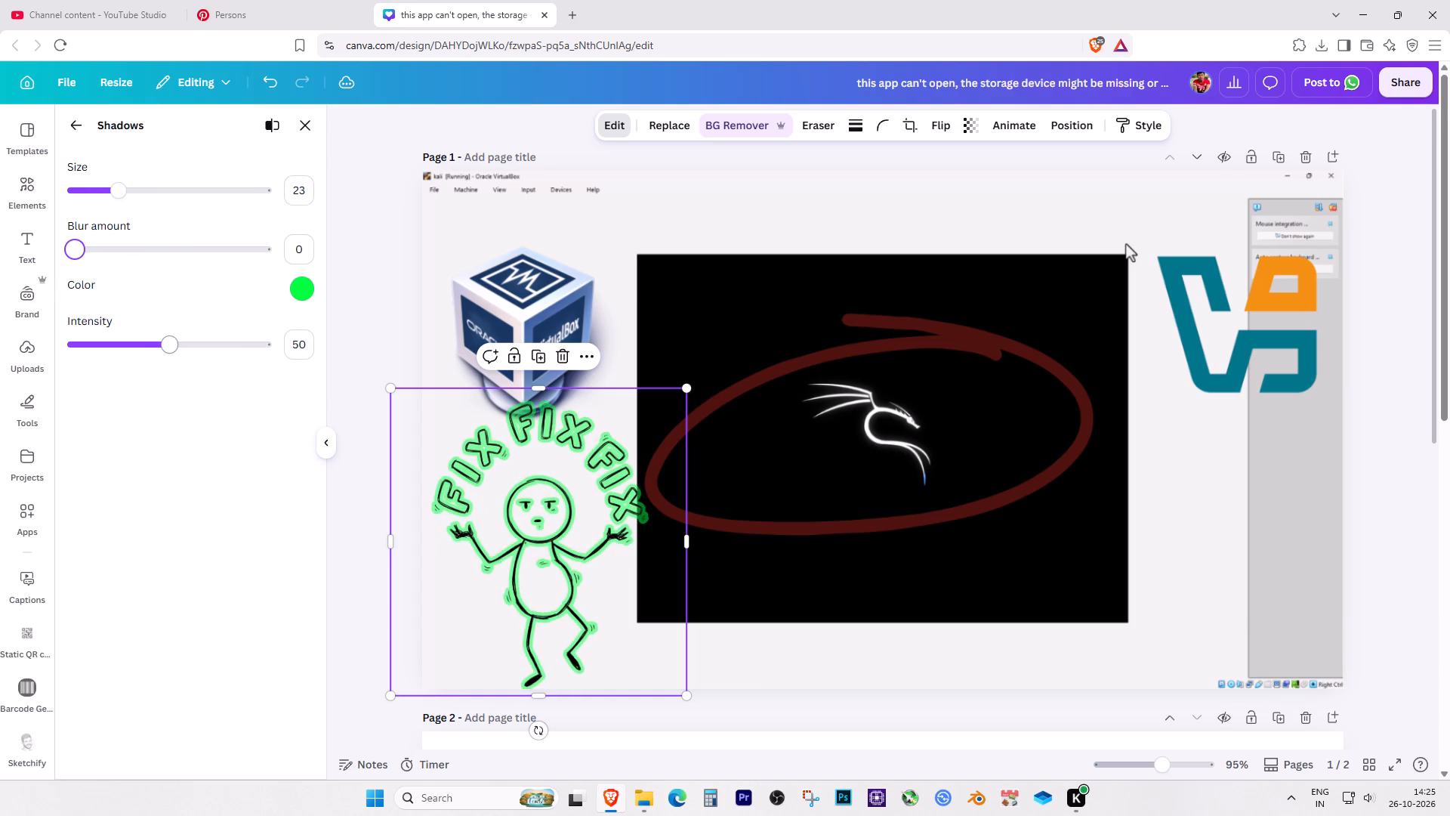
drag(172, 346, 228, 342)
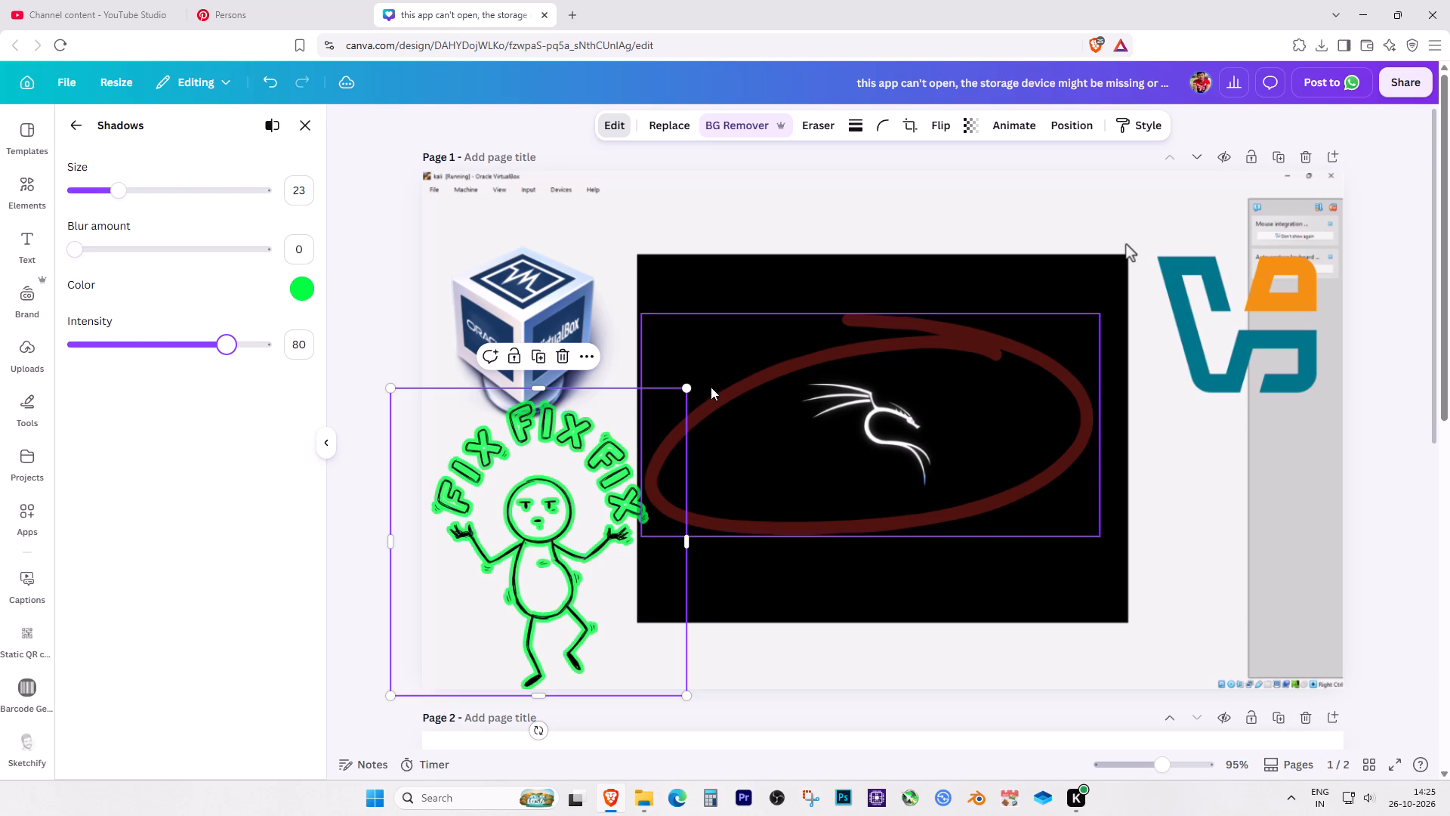
Enlarge the stickman image so it overlaps the VirtualBox cube logo and the black screen's edge.
drag(685, 389, 723, 364)
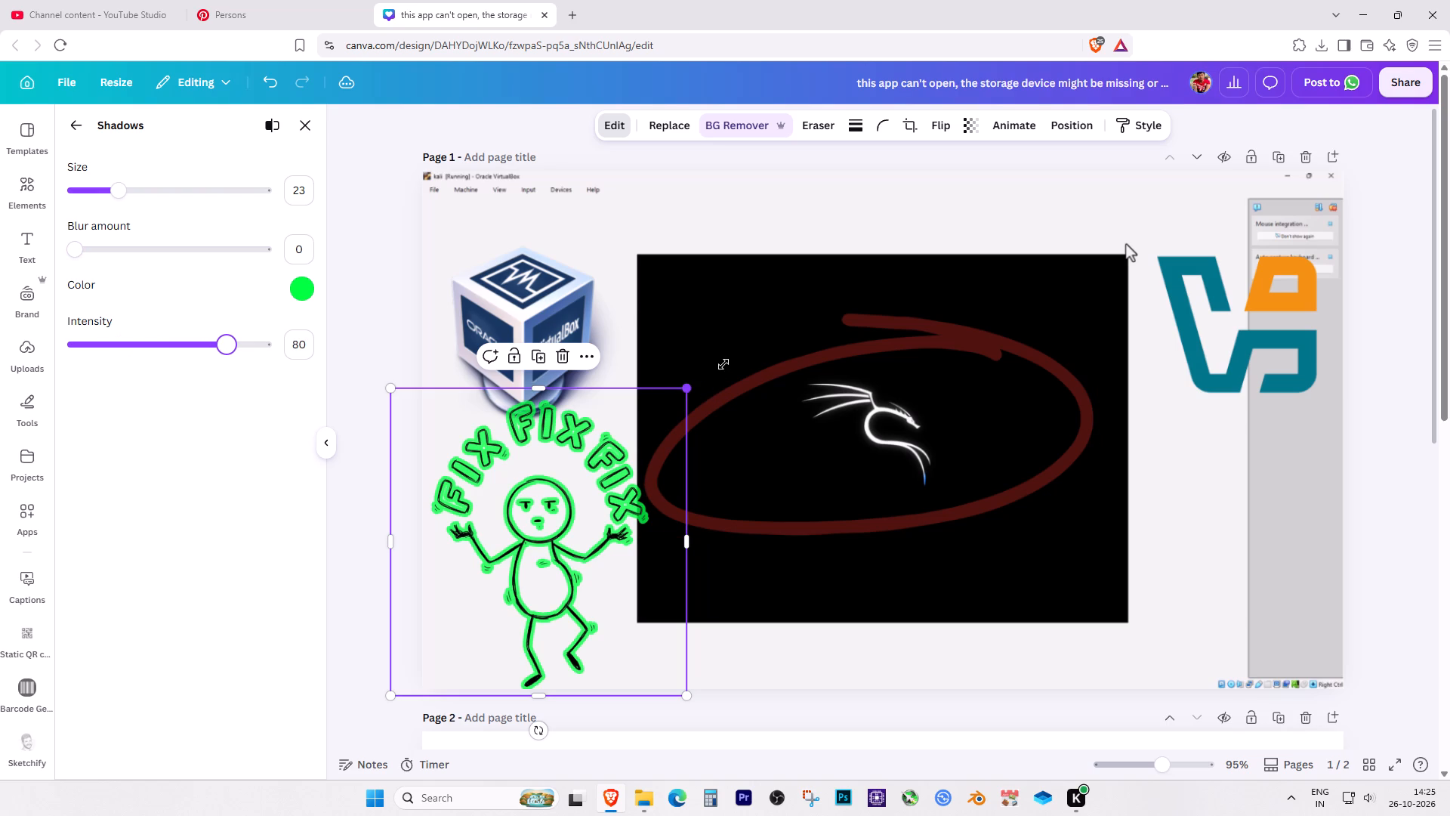
drag(723, 364, 738, 361)
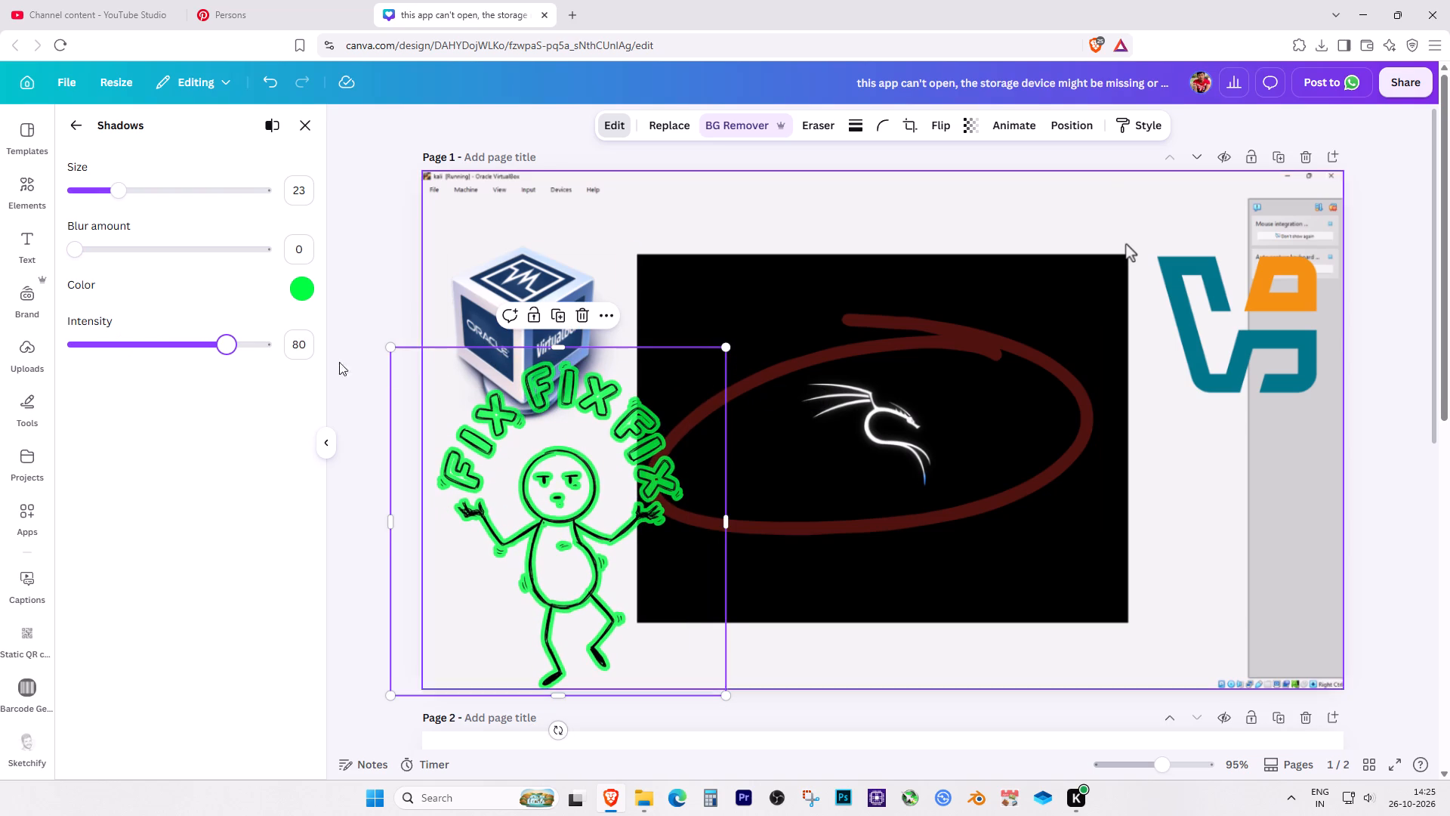
Soften the stickman's glow with intensity 43, blur amount 17 and size 10.
drag(224, 345, 151, 349)
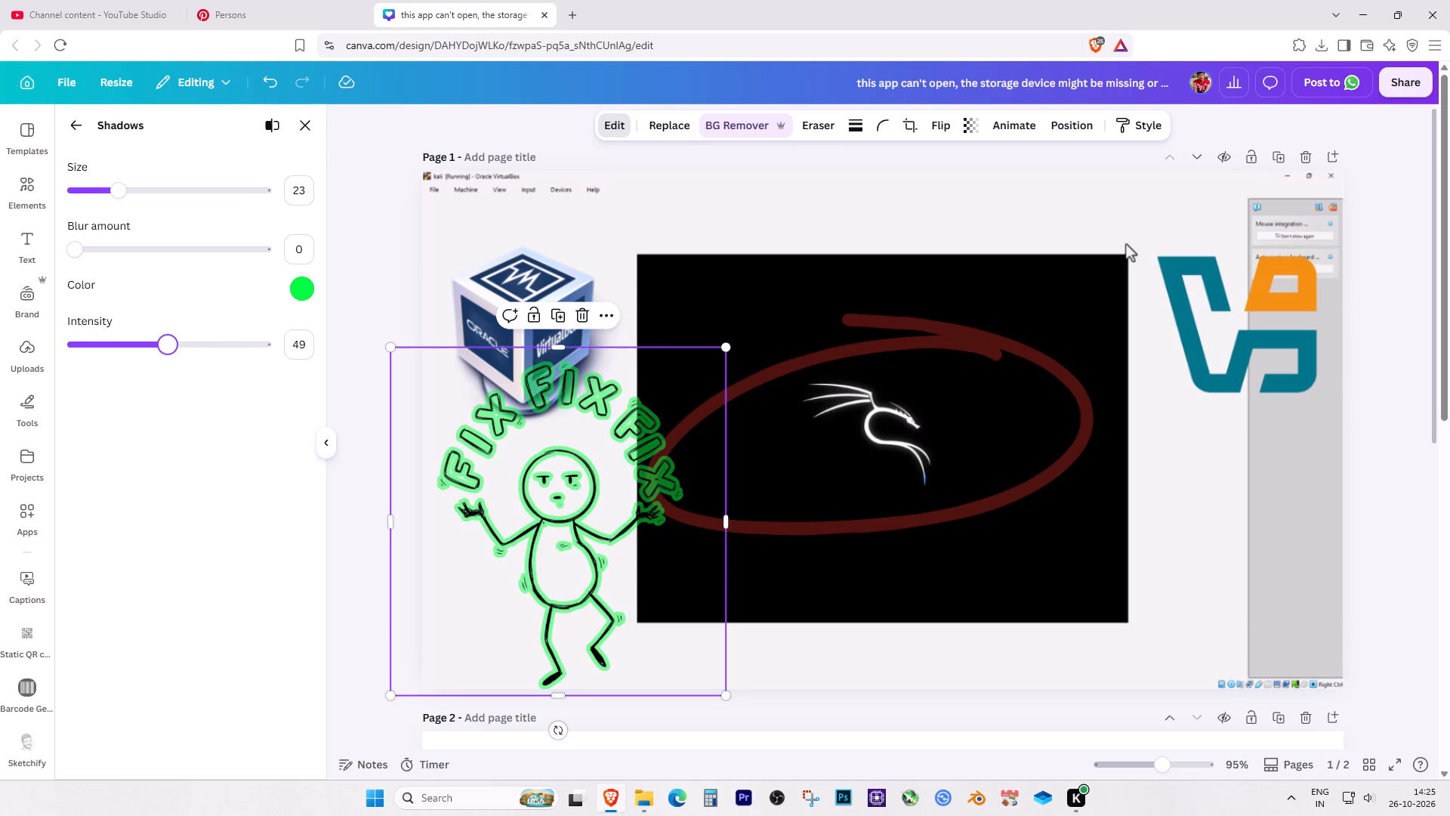
drag(151, 349, 180, 350)
drag(180, 350, 156, 351)
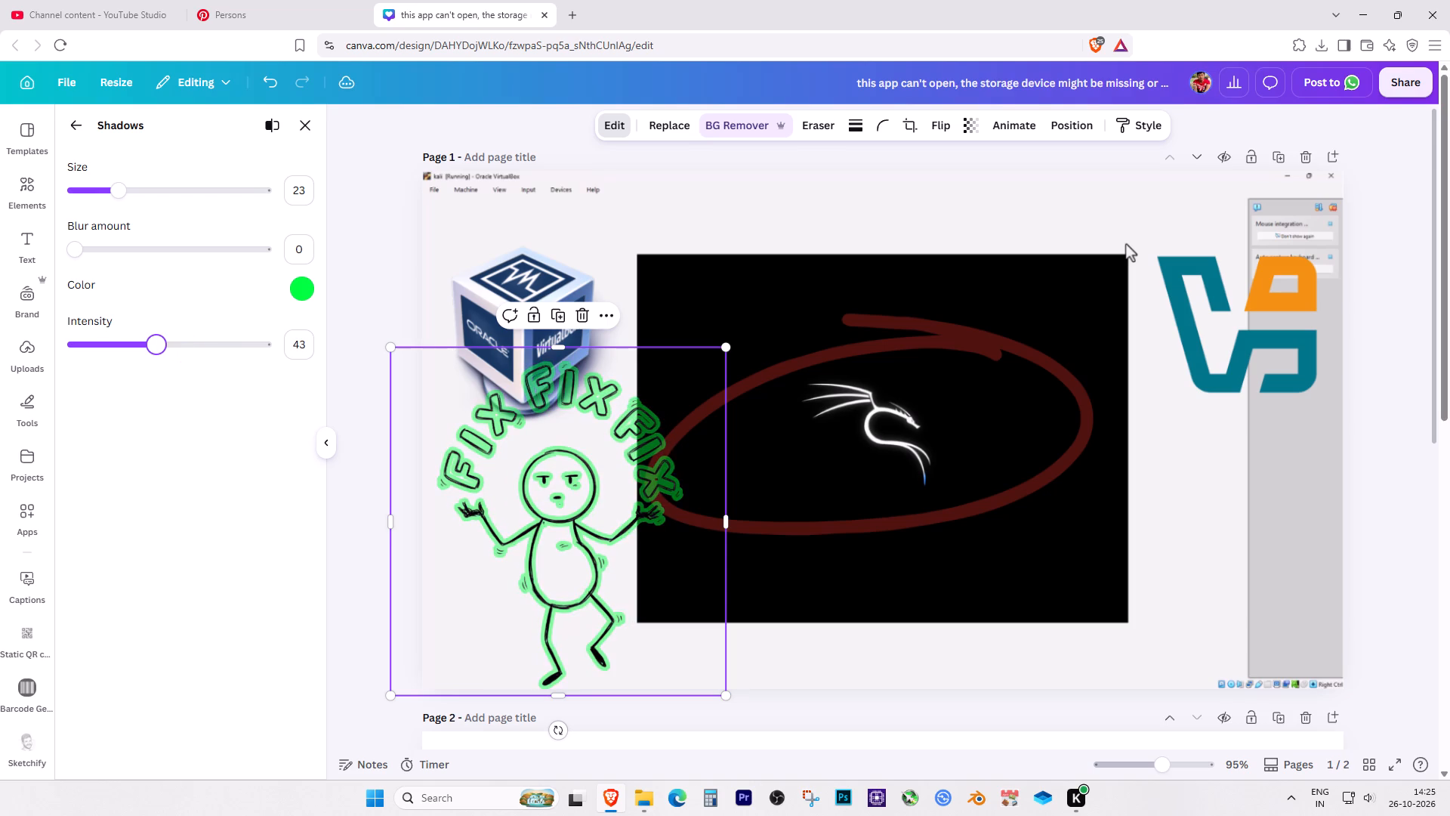
drag(79, 254, 115, 256)
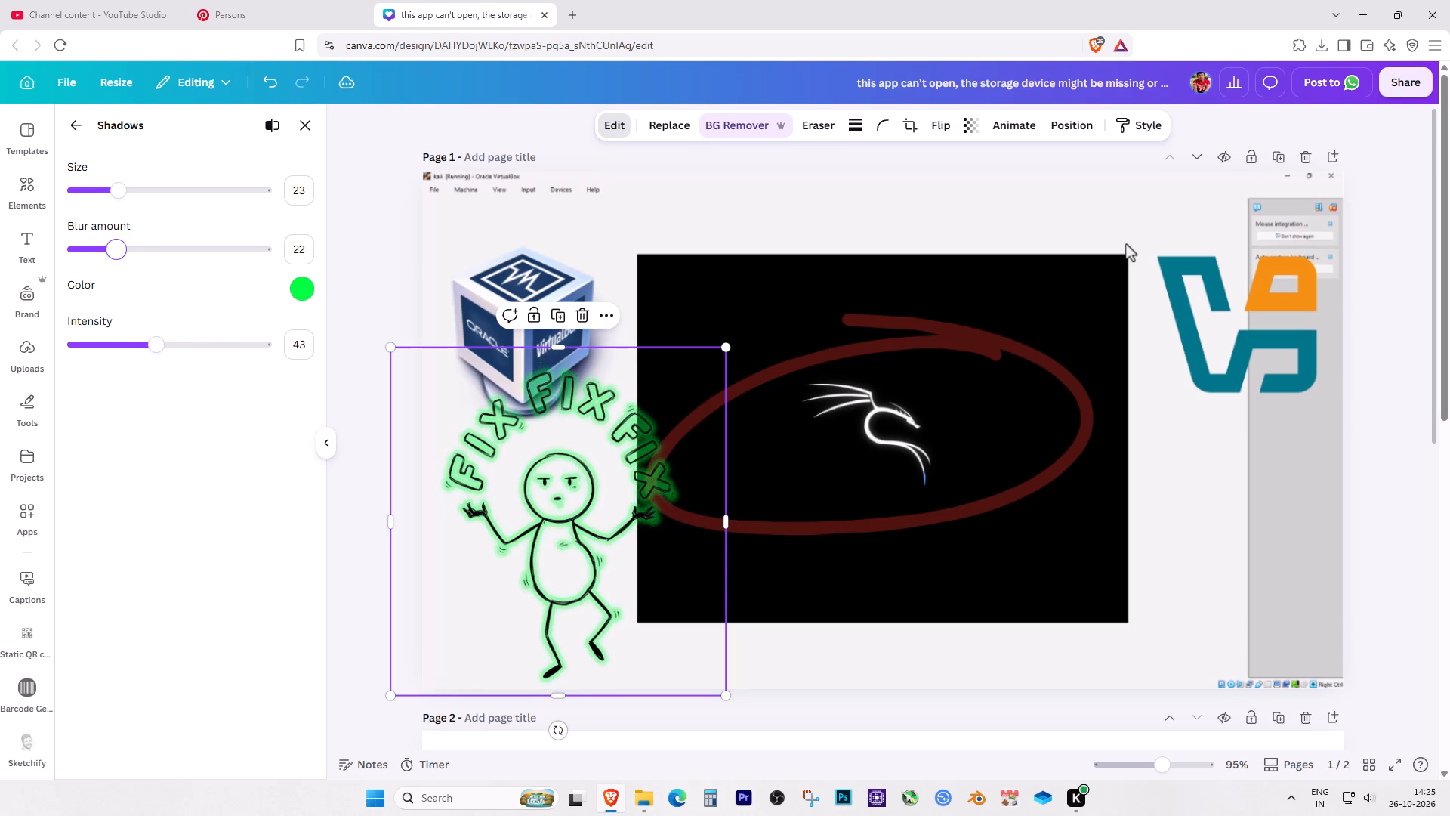
drag(115, 256, 106, 256)
drag(116, 190, 94, 191)
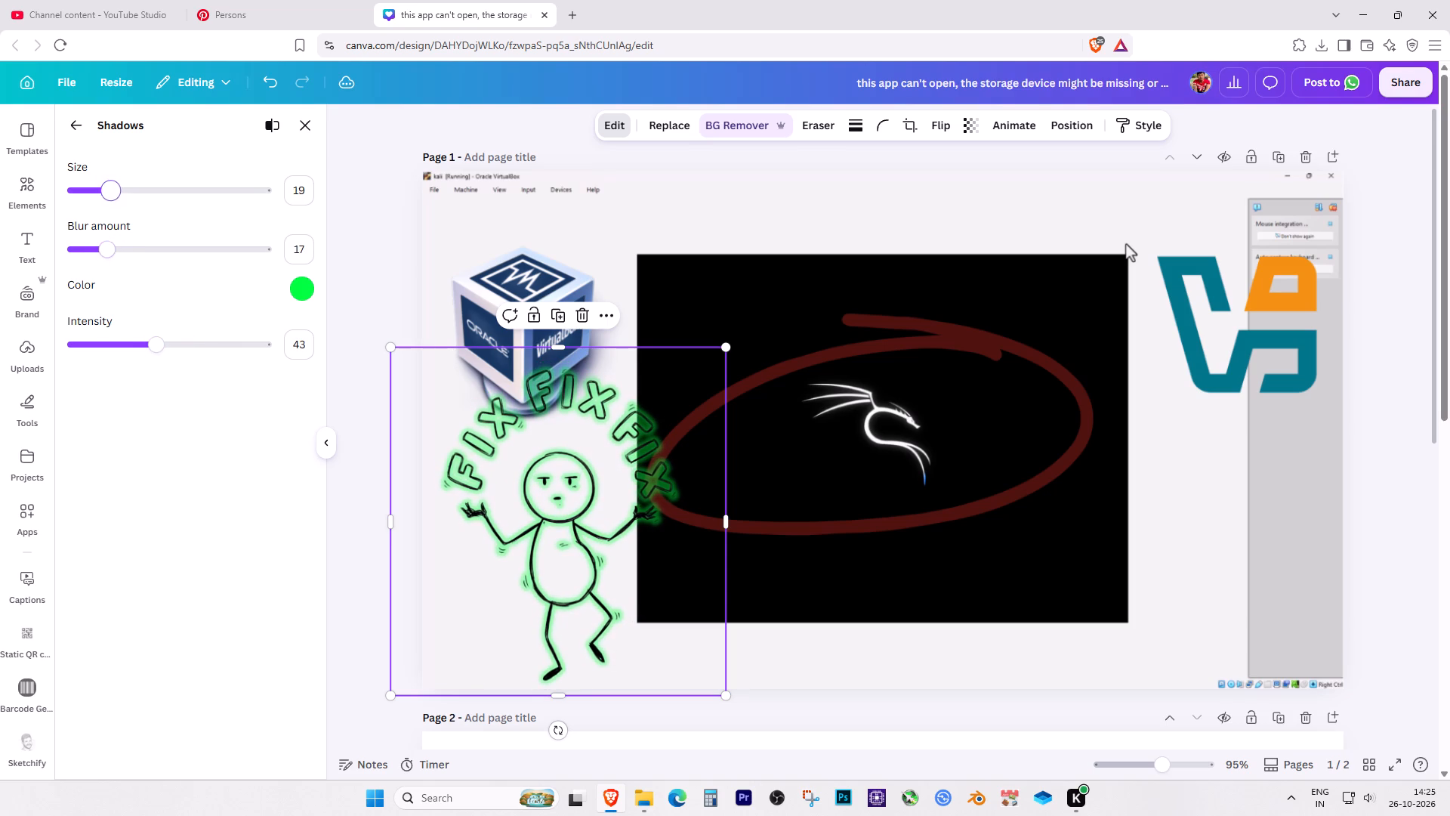
drag(94, 191, 93, 194)
Move the VirtualBox cube logo to the top of the page above the stickman and shrink it slightly.
click(516, 262)
drag(531, 279, 529, 237)
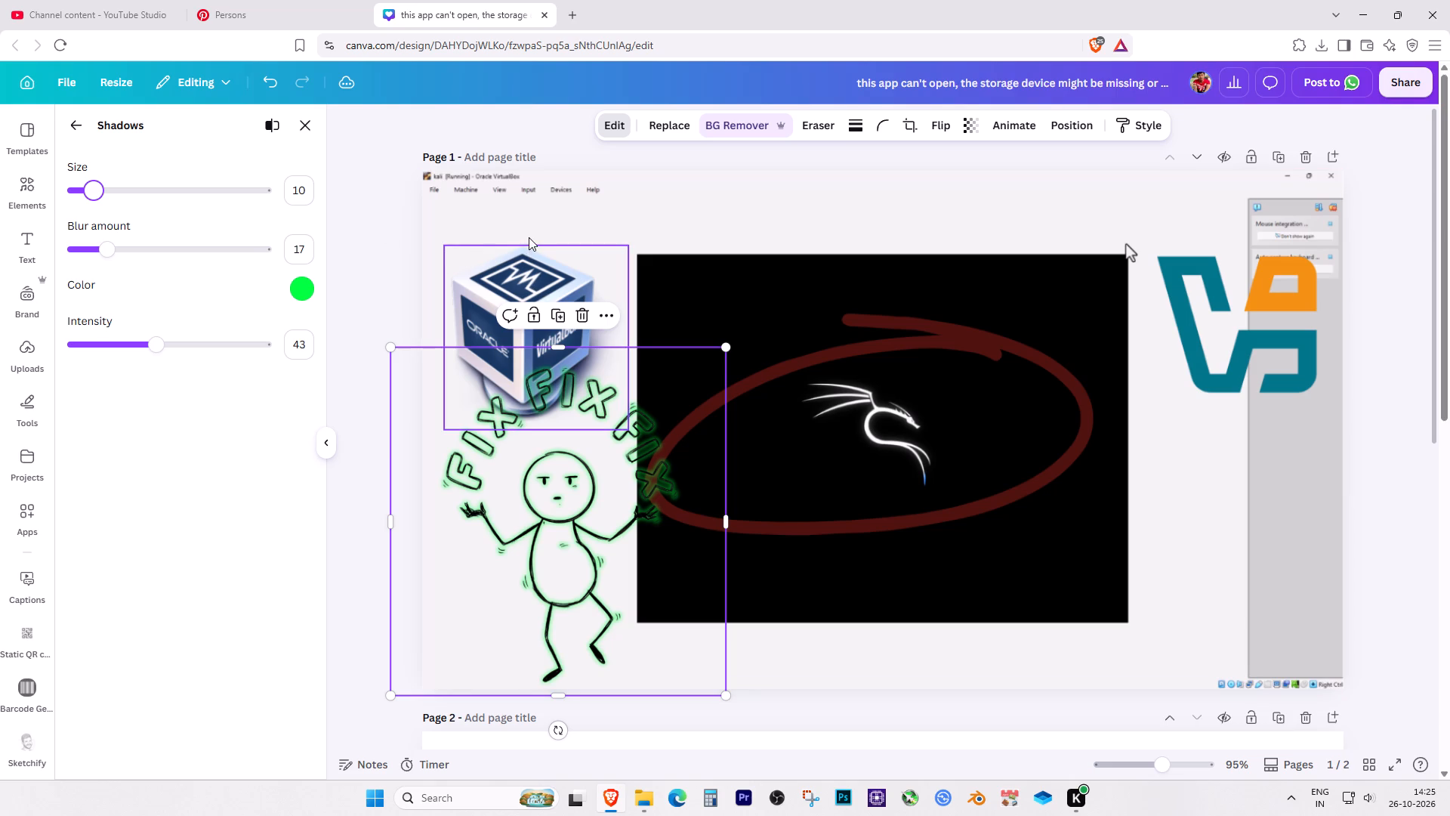
drag(529, 237, 534, 224)
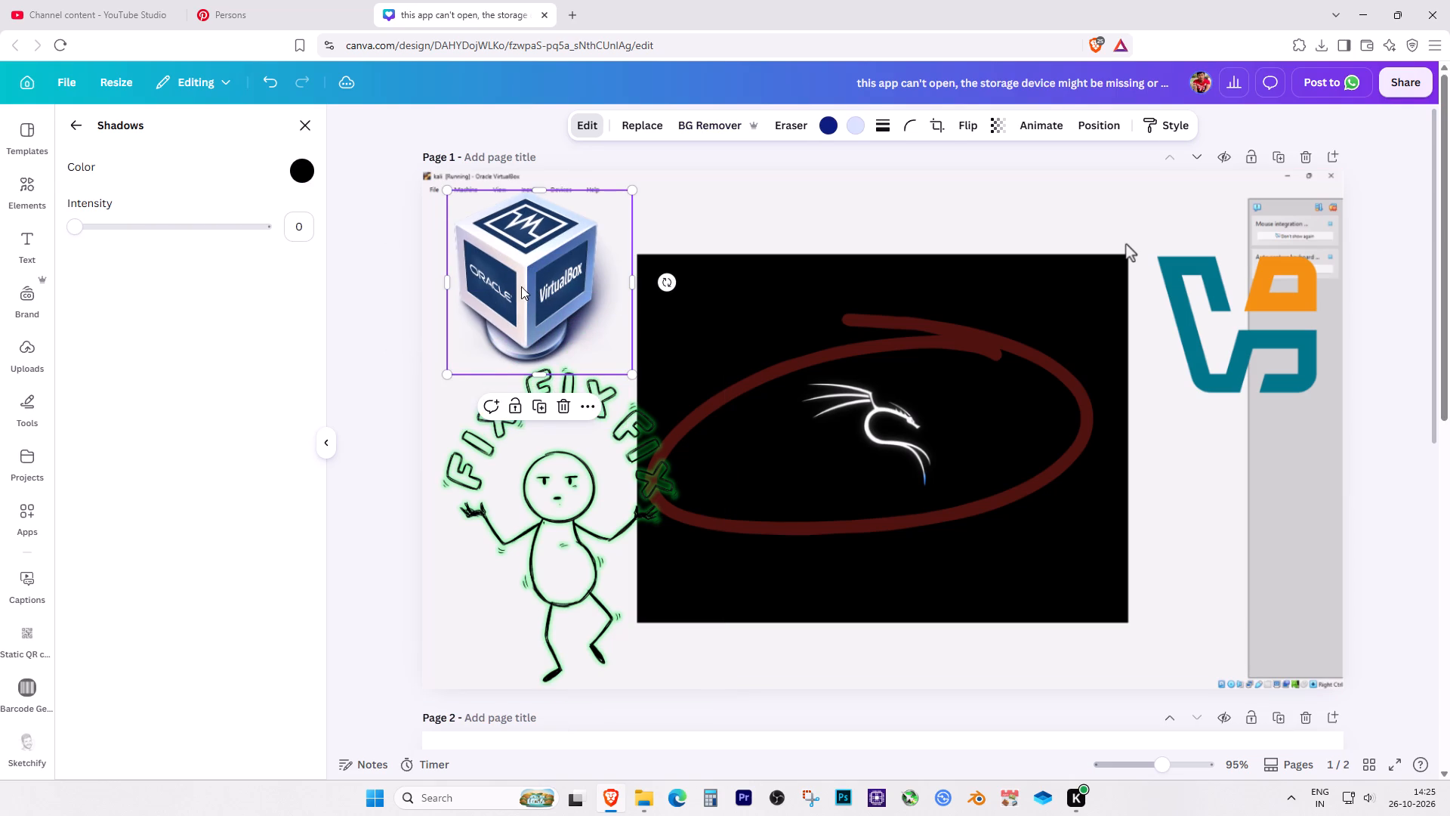
drag(521, 285, 520, 269)
drag(630, 172, 604, 190)
drag(532, 261, 545, 264)
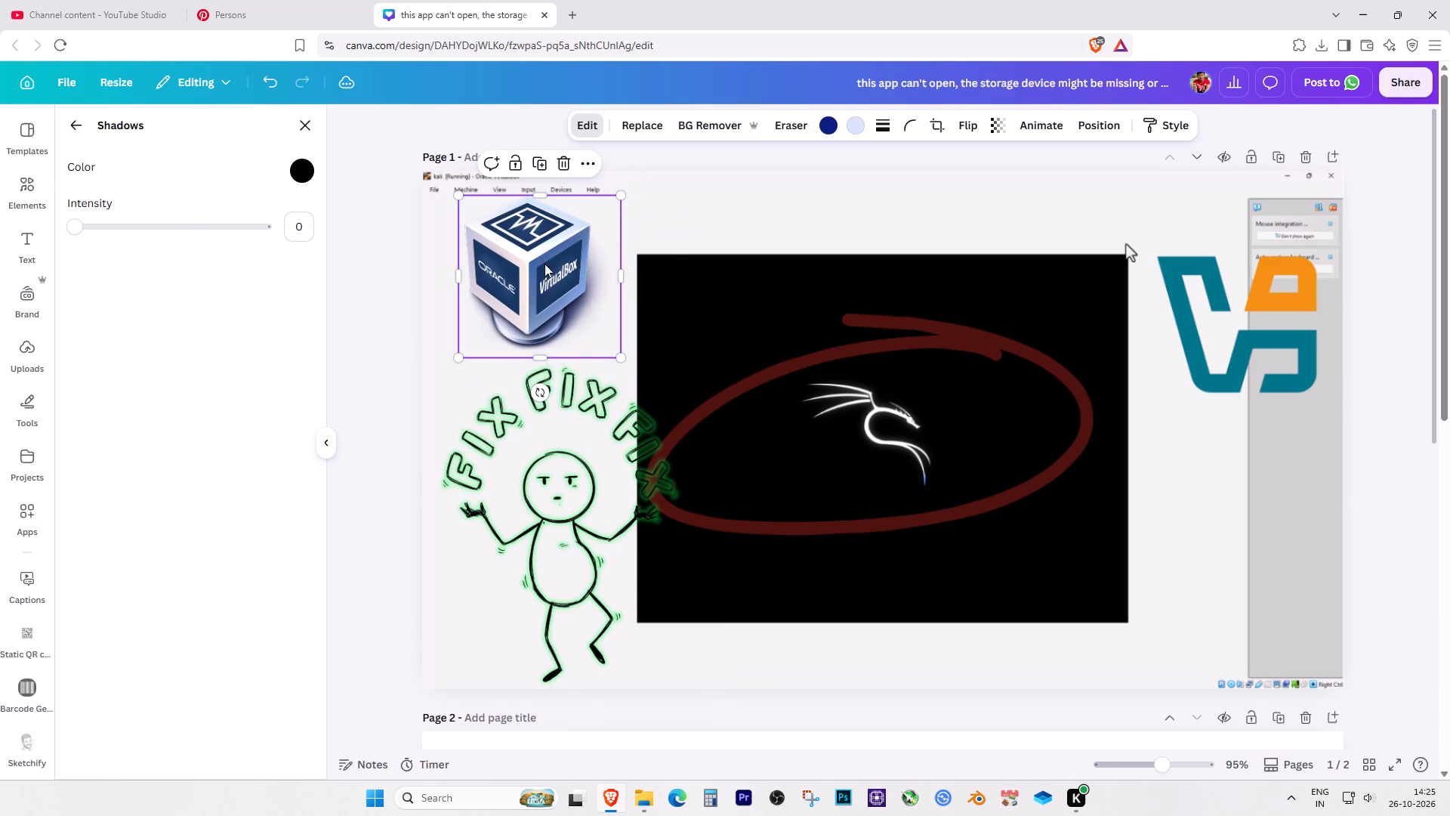
Shrink the stickman image and fit it between the page's left edge and the black screen, below the cube logo.
click(621, 493)
drag(558, 539, 545, 542)
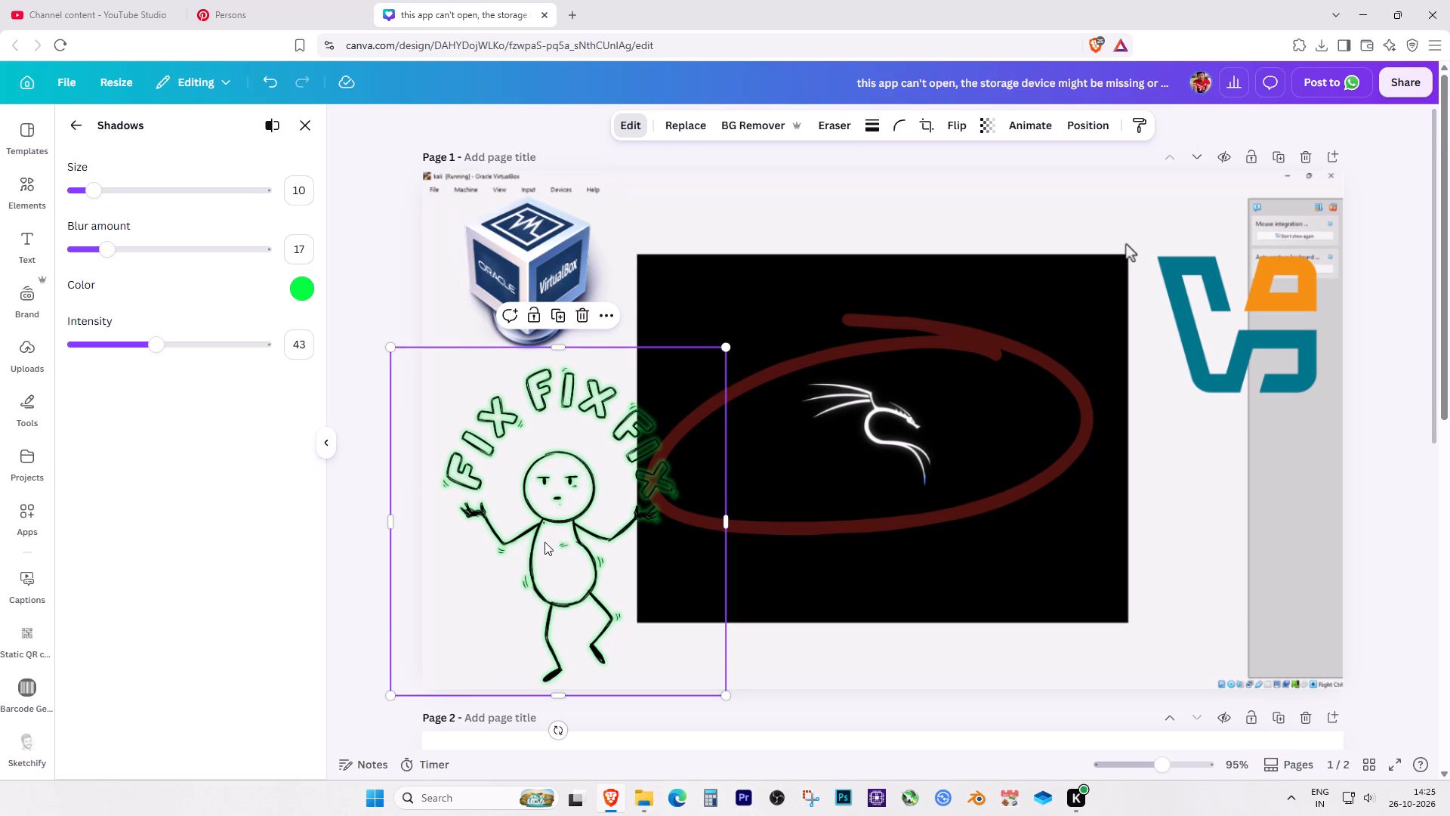
drag(545, 542, 533, 539)
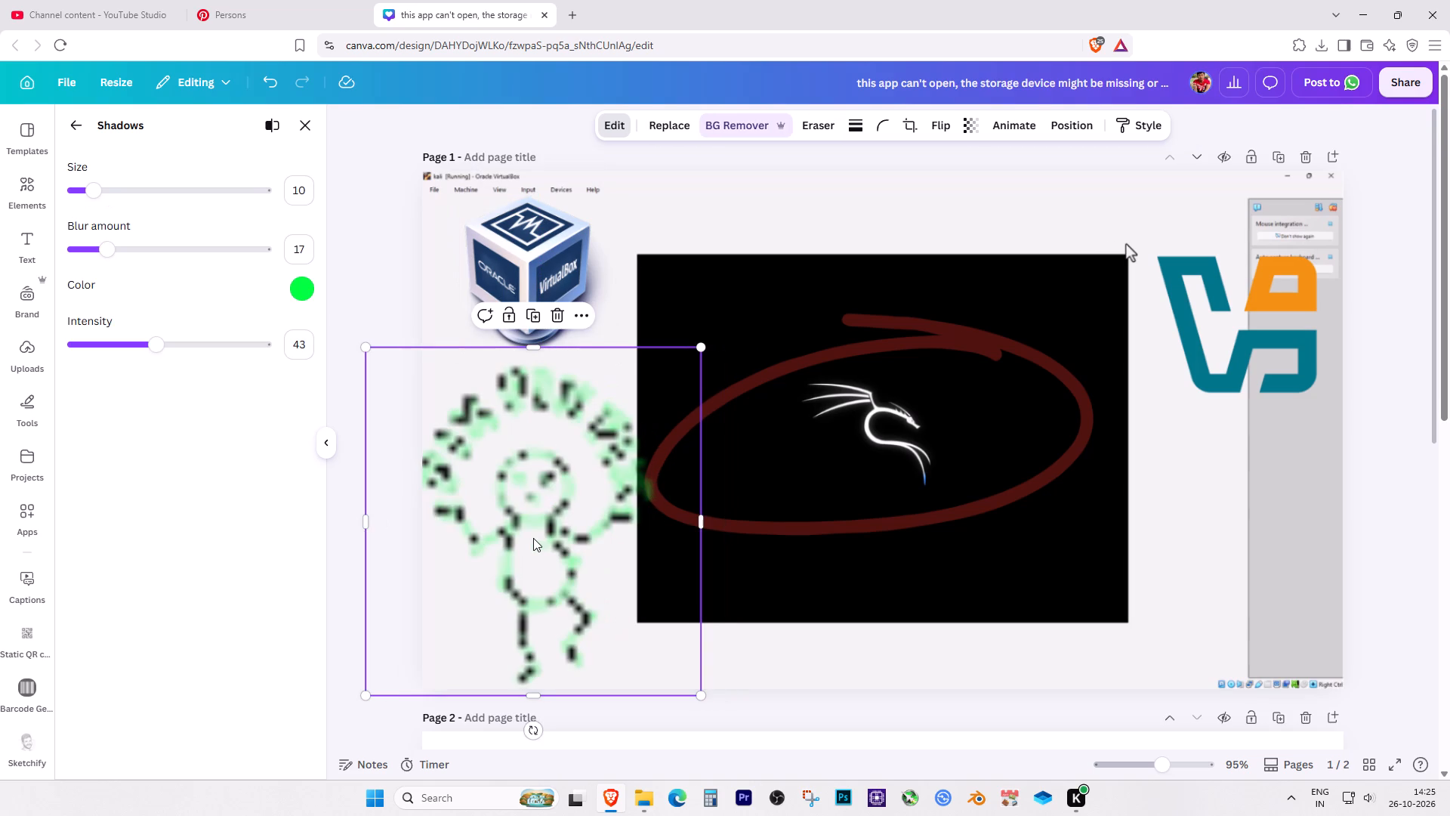
drag(698, 349, 680, 360)
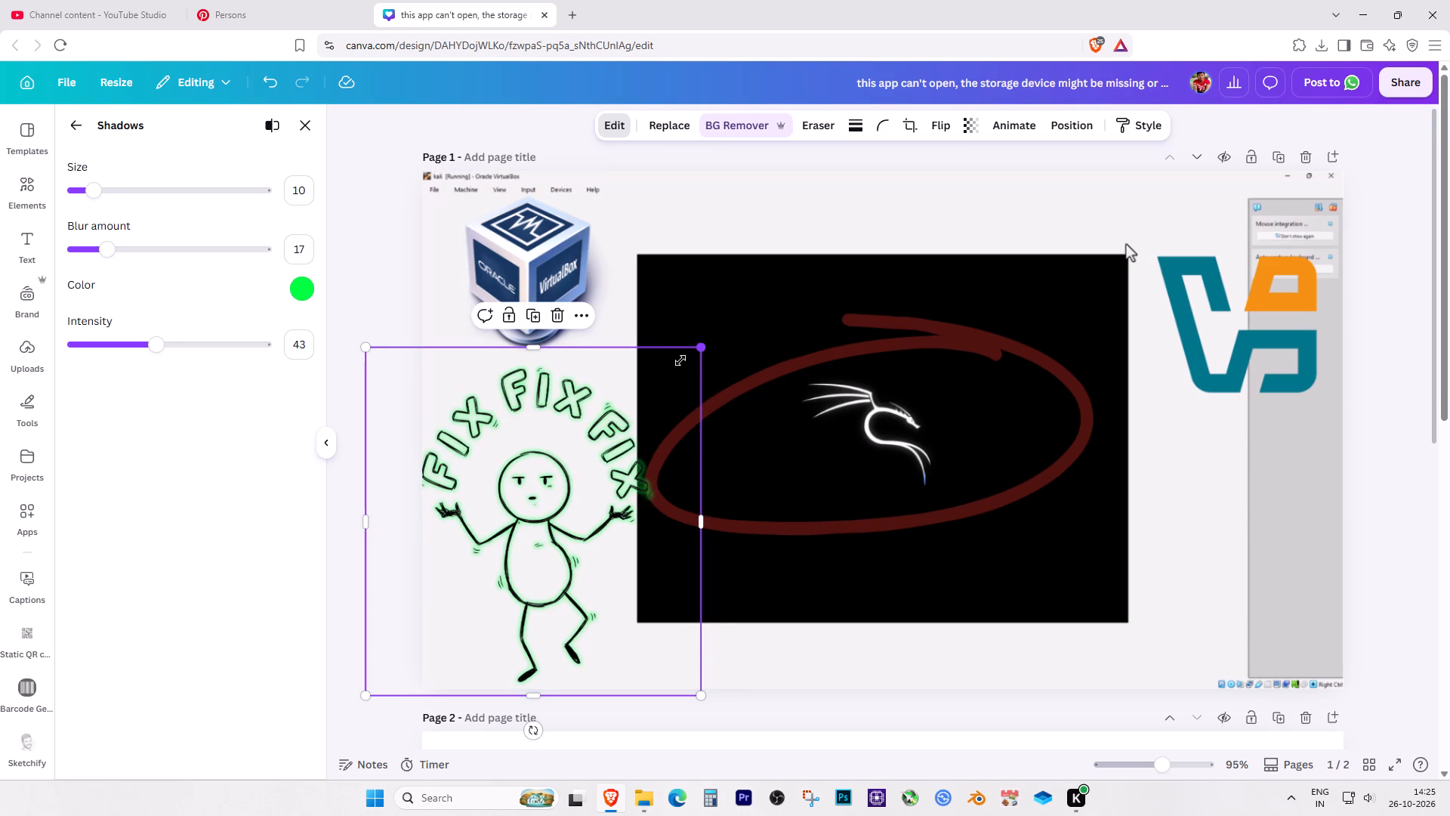
drag(680, 360, 673, 370)
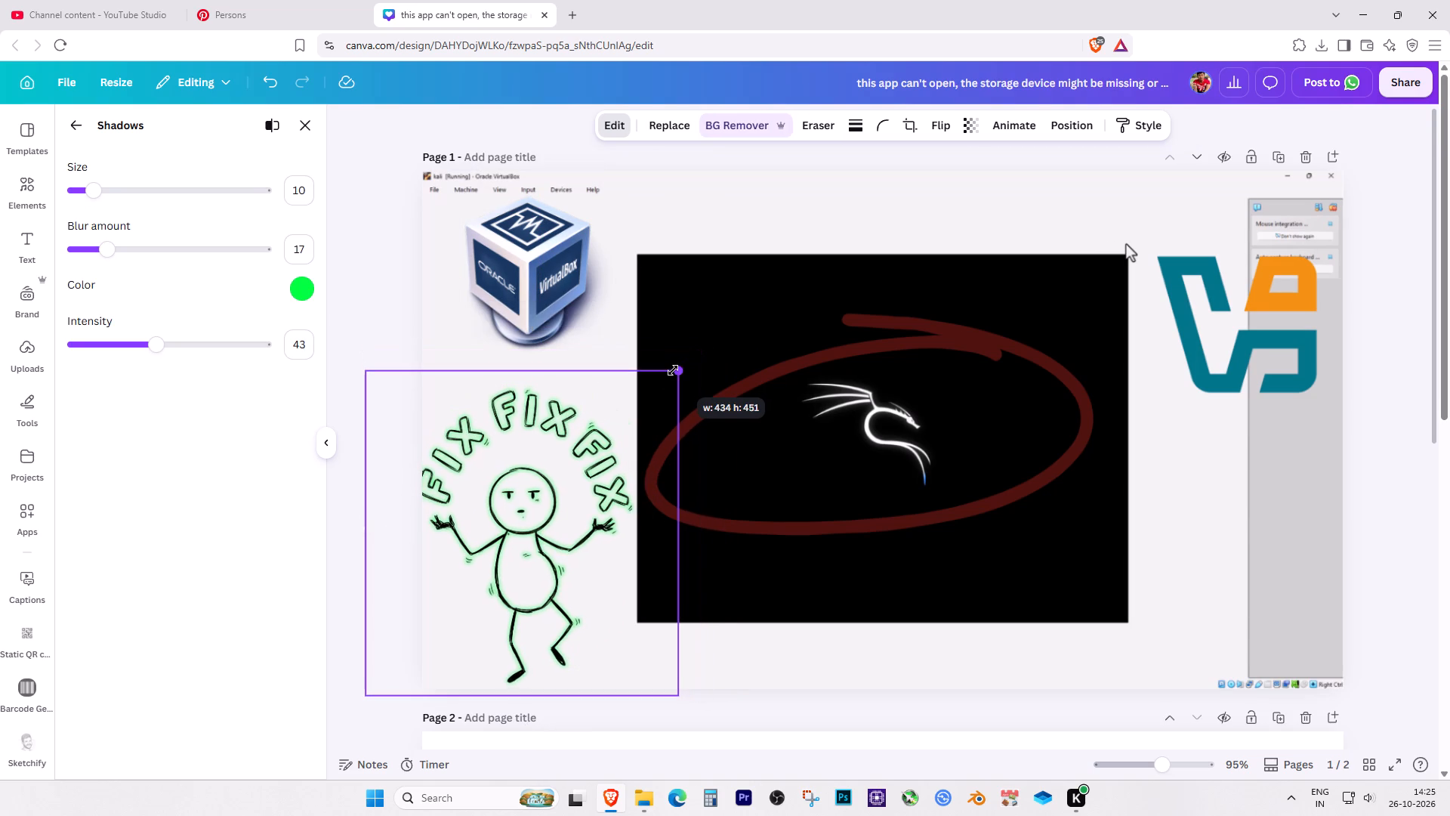
drag(673, 370, 664, 376)
drag(526, 527, 536, 521)
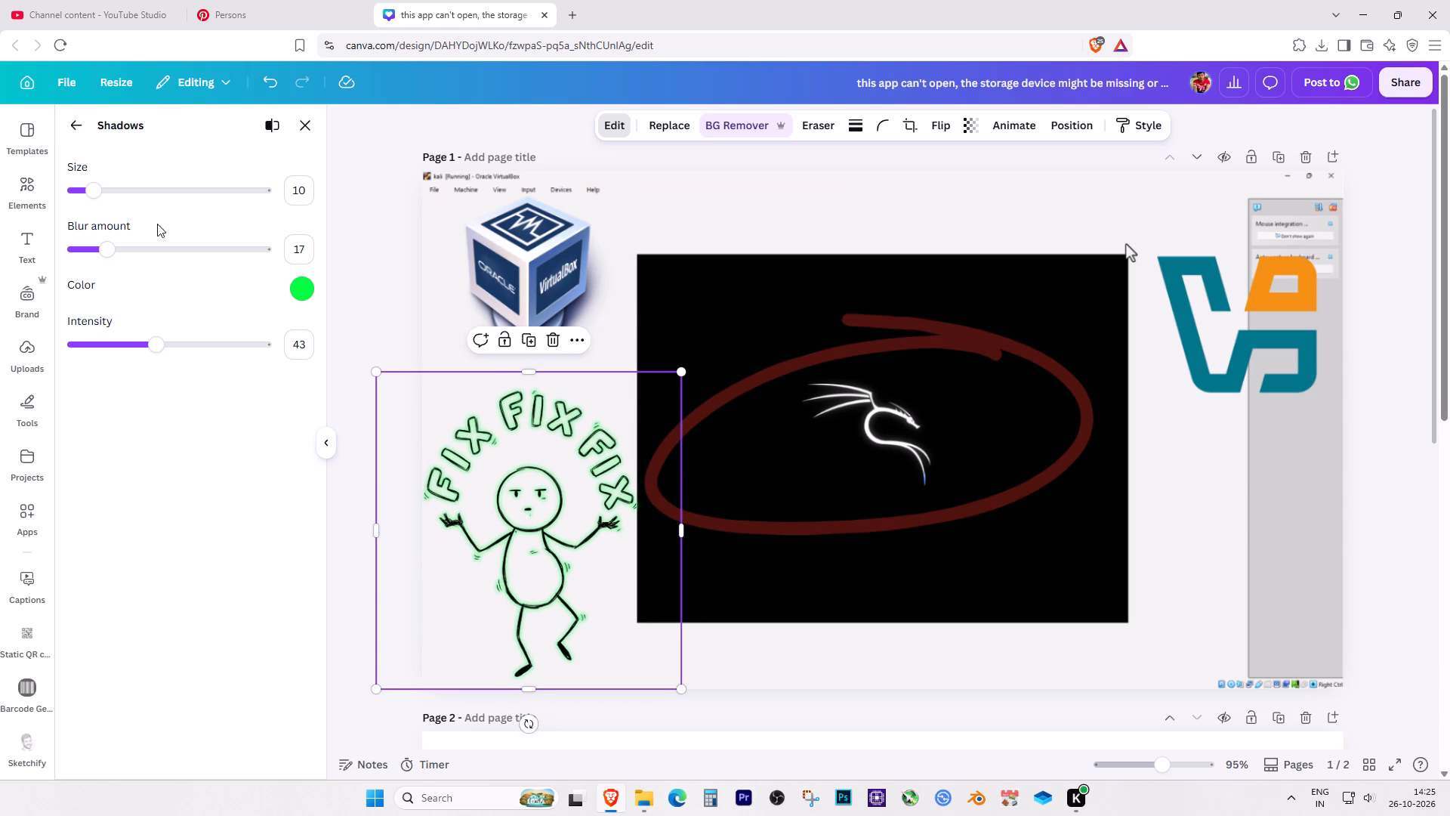
Browse the recommended graphics for an arrow that can point toward the dragon logo.
click(26, 199)
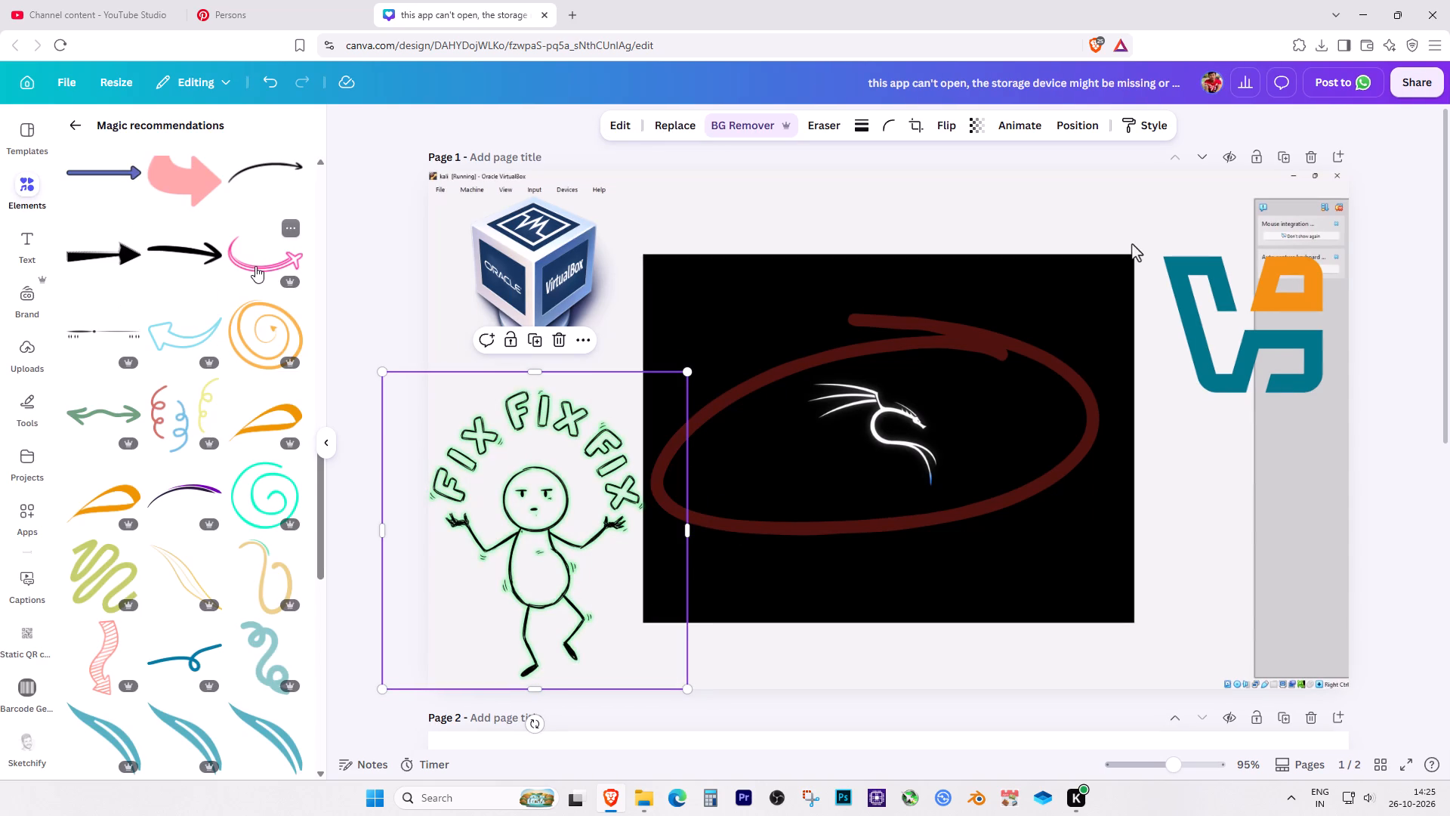
scroll(113, 464, down, 1)
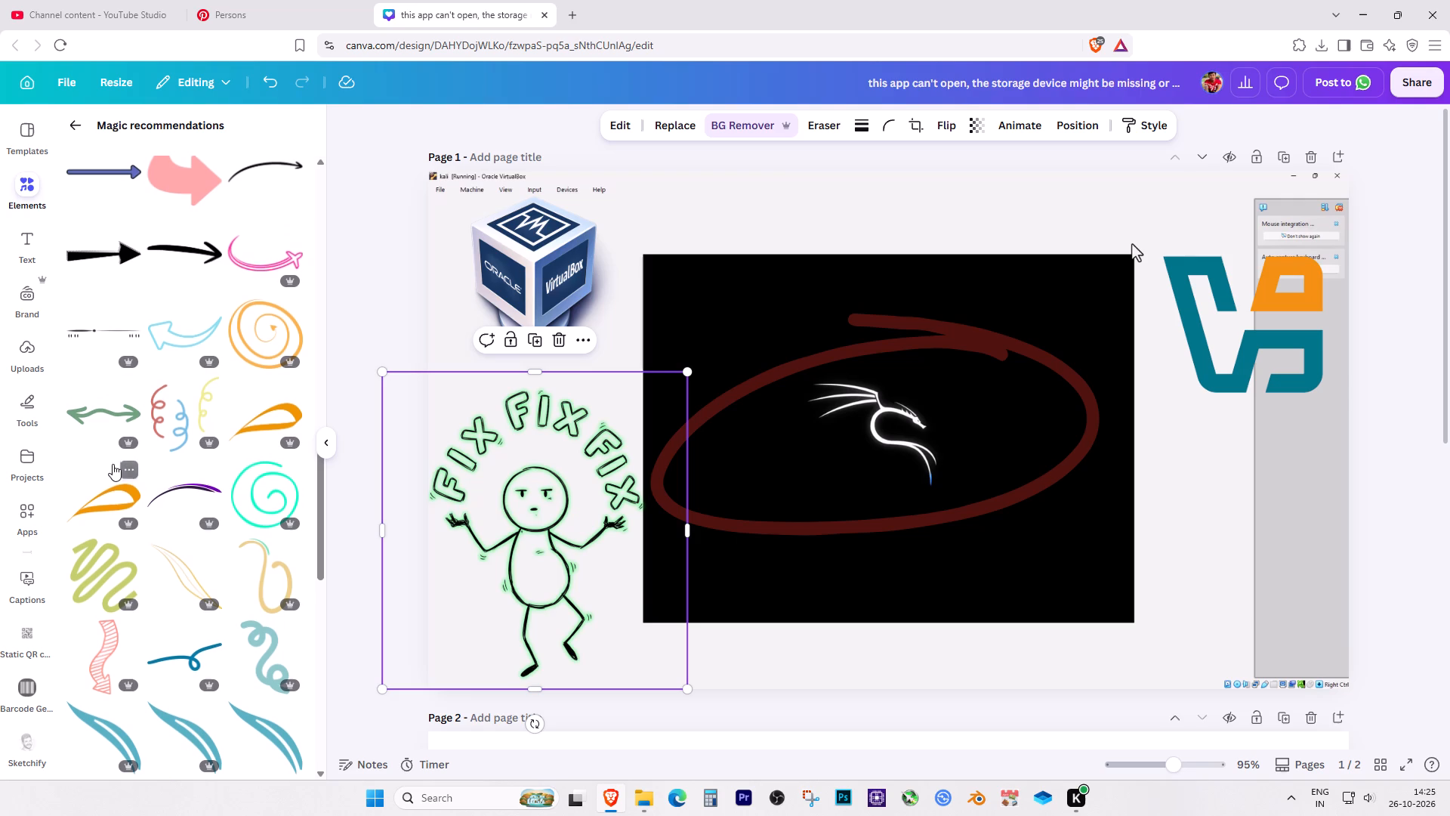
scroll(113, 464, down, 4)
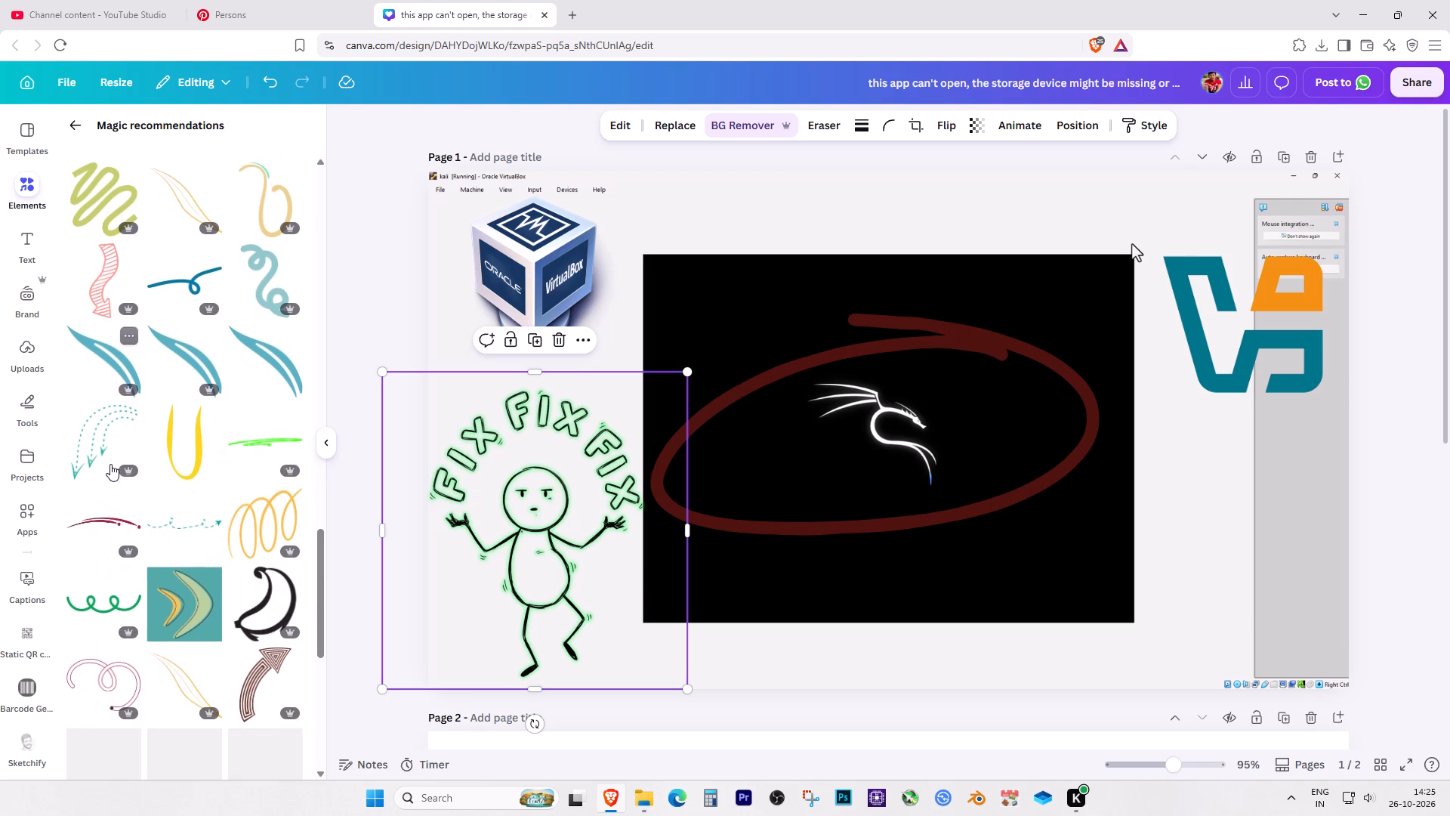
scroll(96, 439, down, 1)
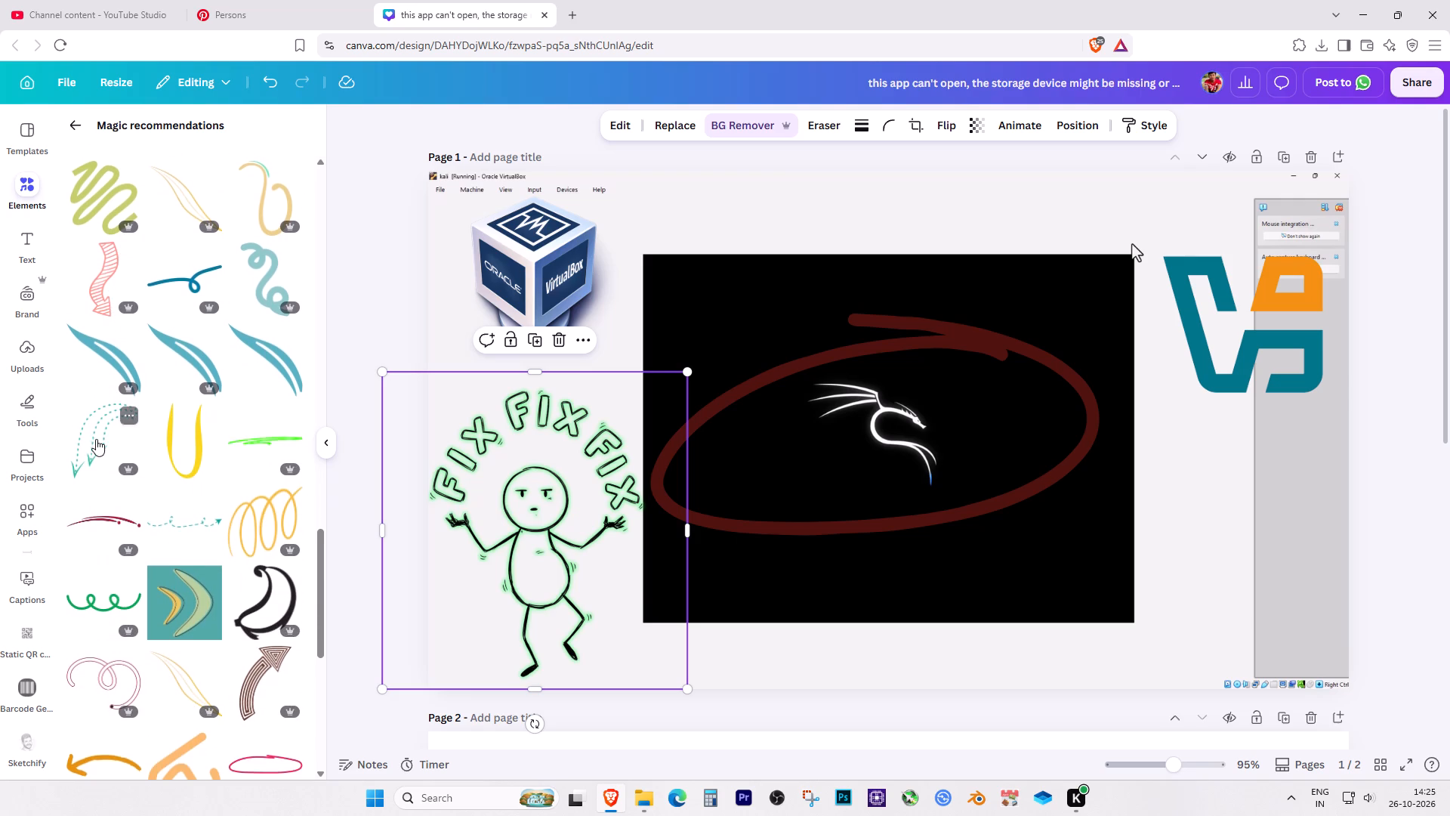
scroll(96, 440, down, 2)
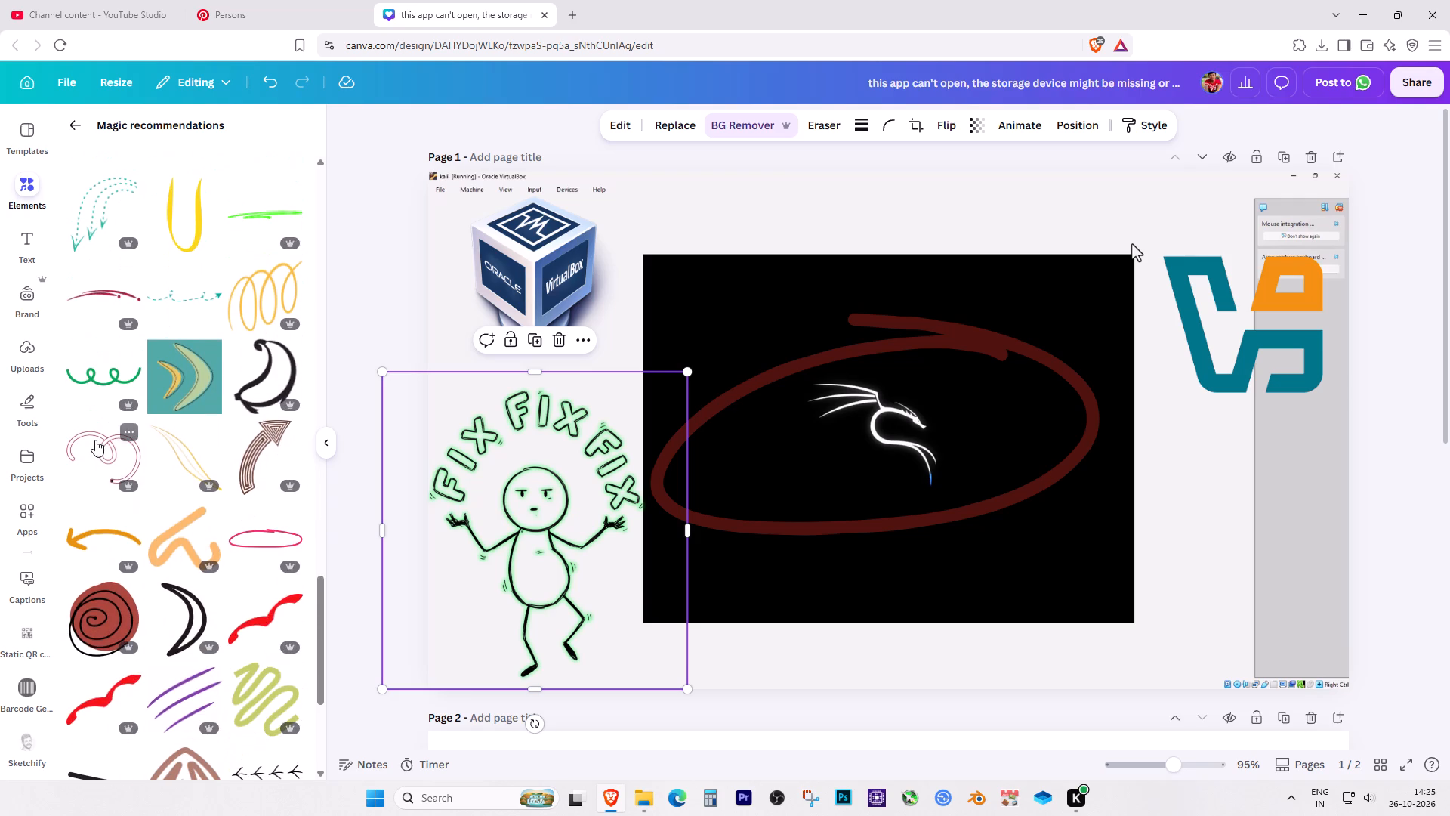
scroll(94, 440, down, 5)
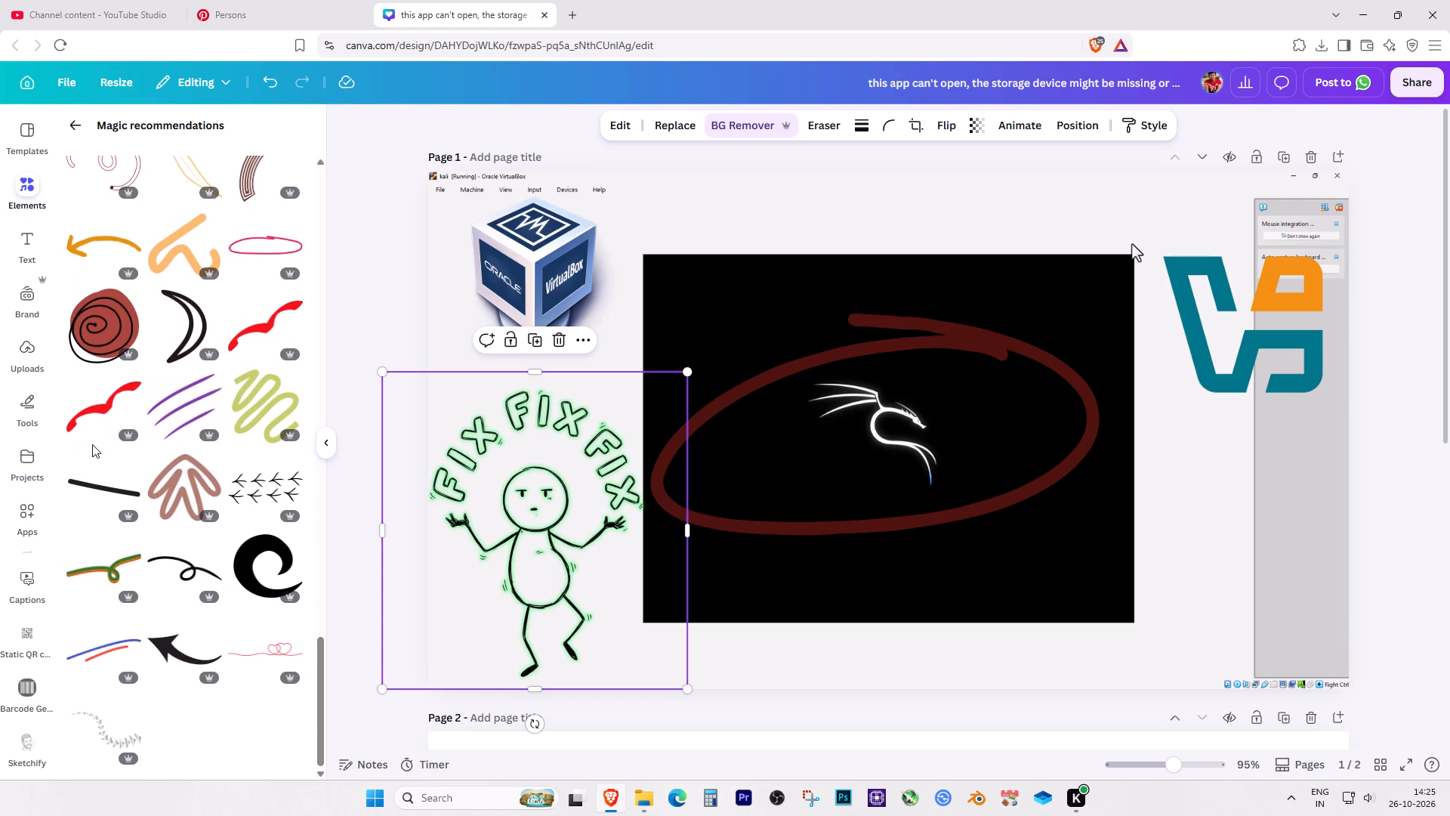
scroll(92, 444, down, 2)
scroll(92, 444, up, 2)
scroll(92, 444, down, 4)
scroll(91, 440, up, 9)
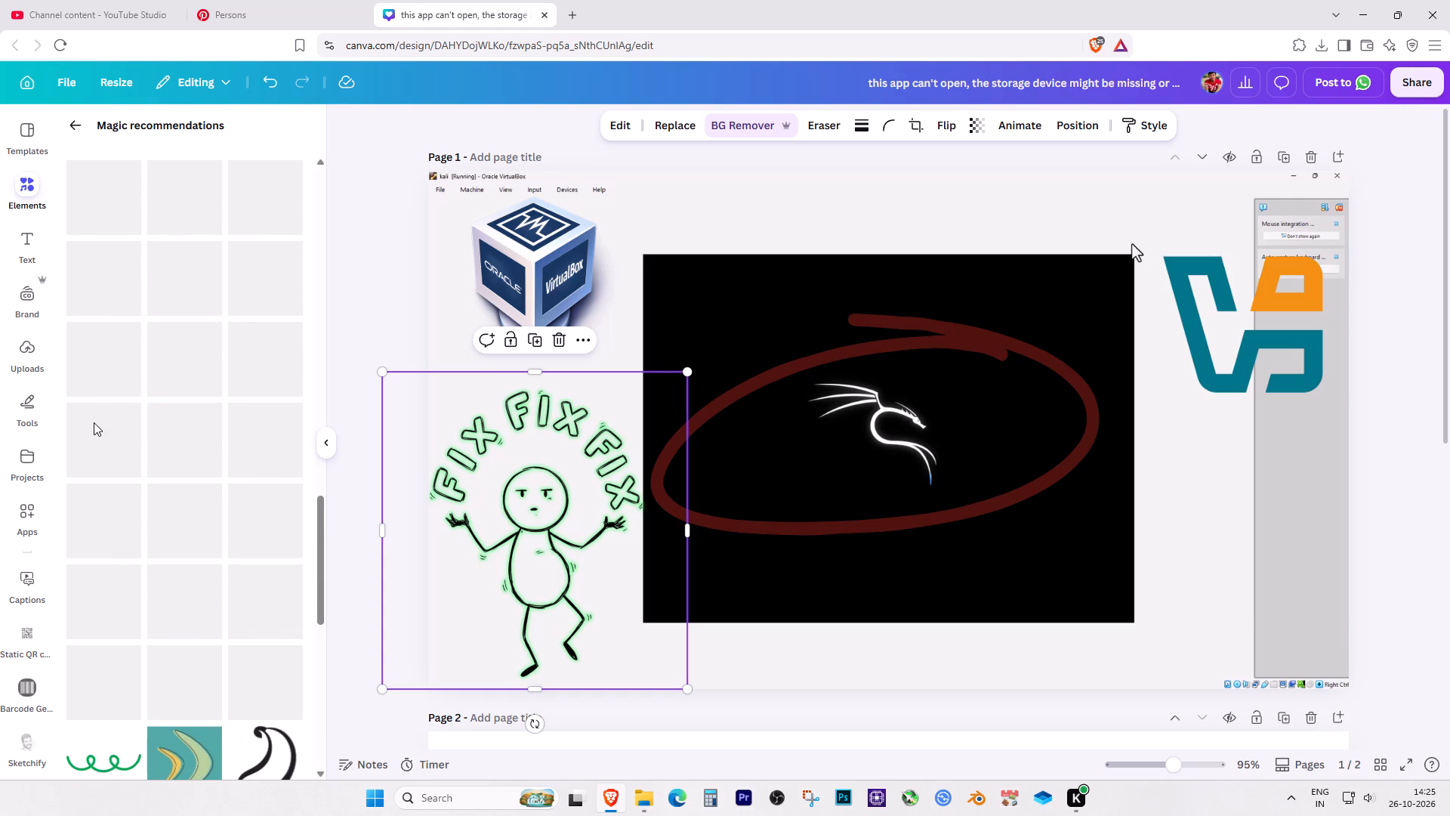
scroll(92, 423, up, 2)
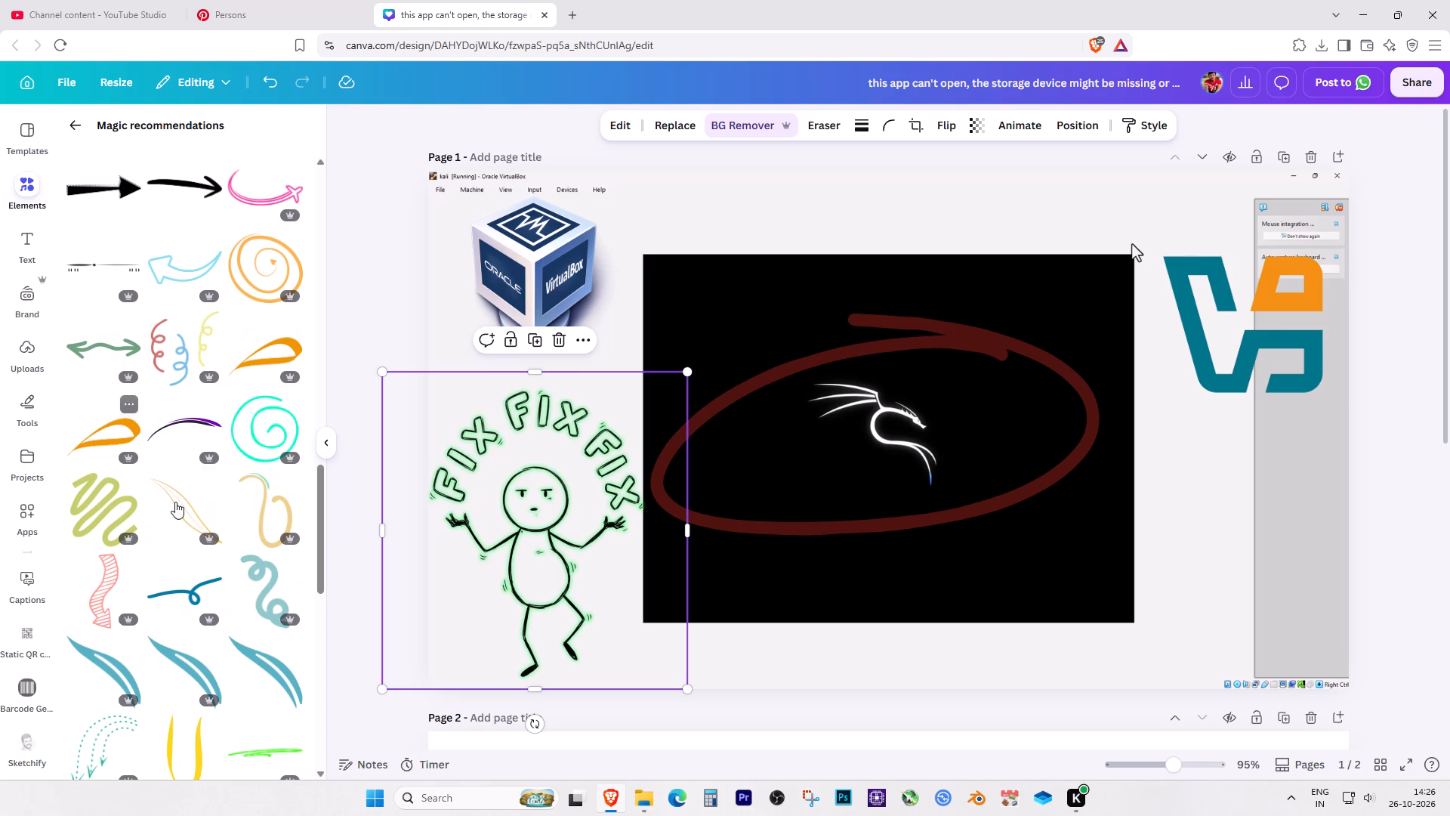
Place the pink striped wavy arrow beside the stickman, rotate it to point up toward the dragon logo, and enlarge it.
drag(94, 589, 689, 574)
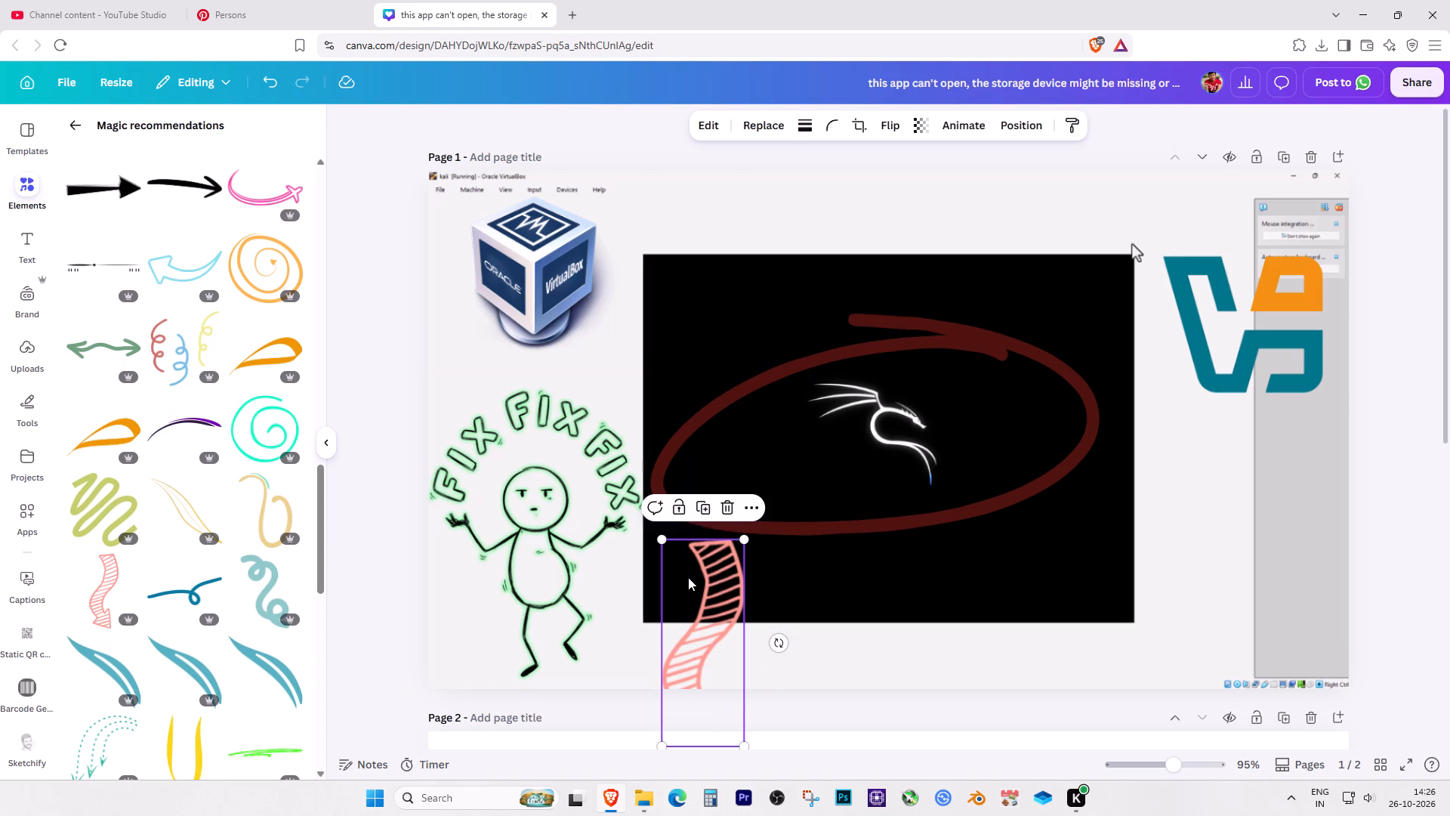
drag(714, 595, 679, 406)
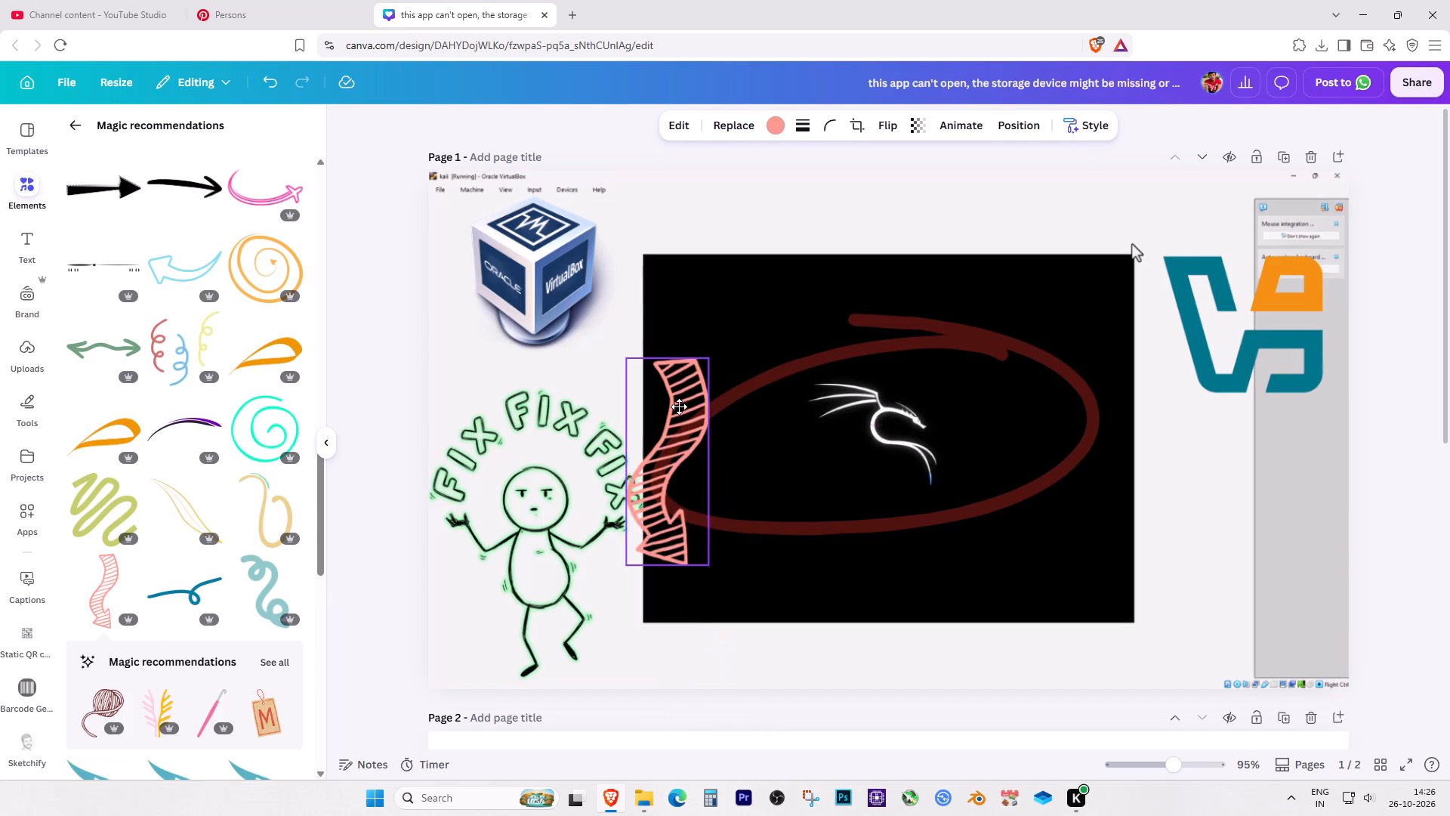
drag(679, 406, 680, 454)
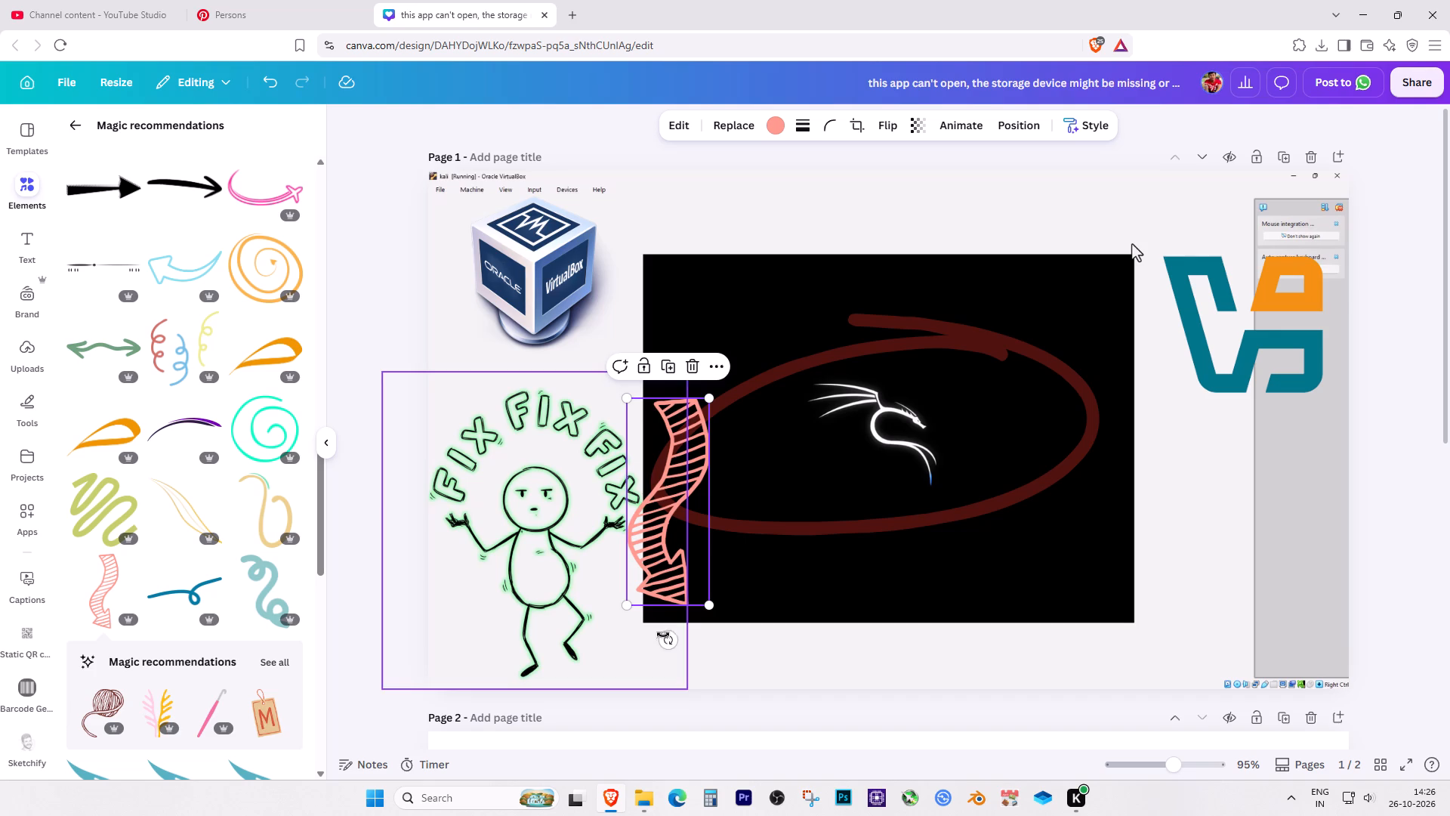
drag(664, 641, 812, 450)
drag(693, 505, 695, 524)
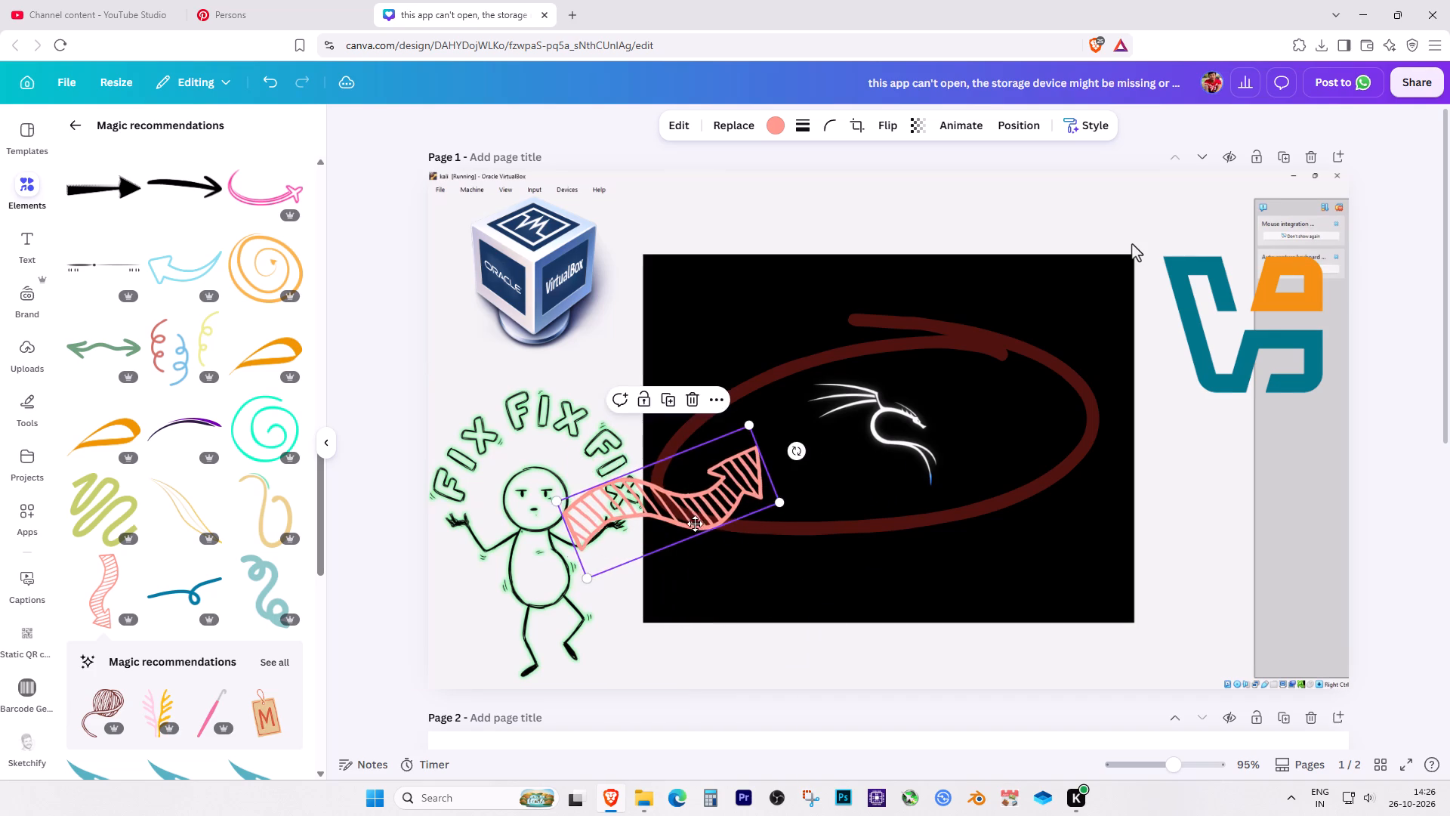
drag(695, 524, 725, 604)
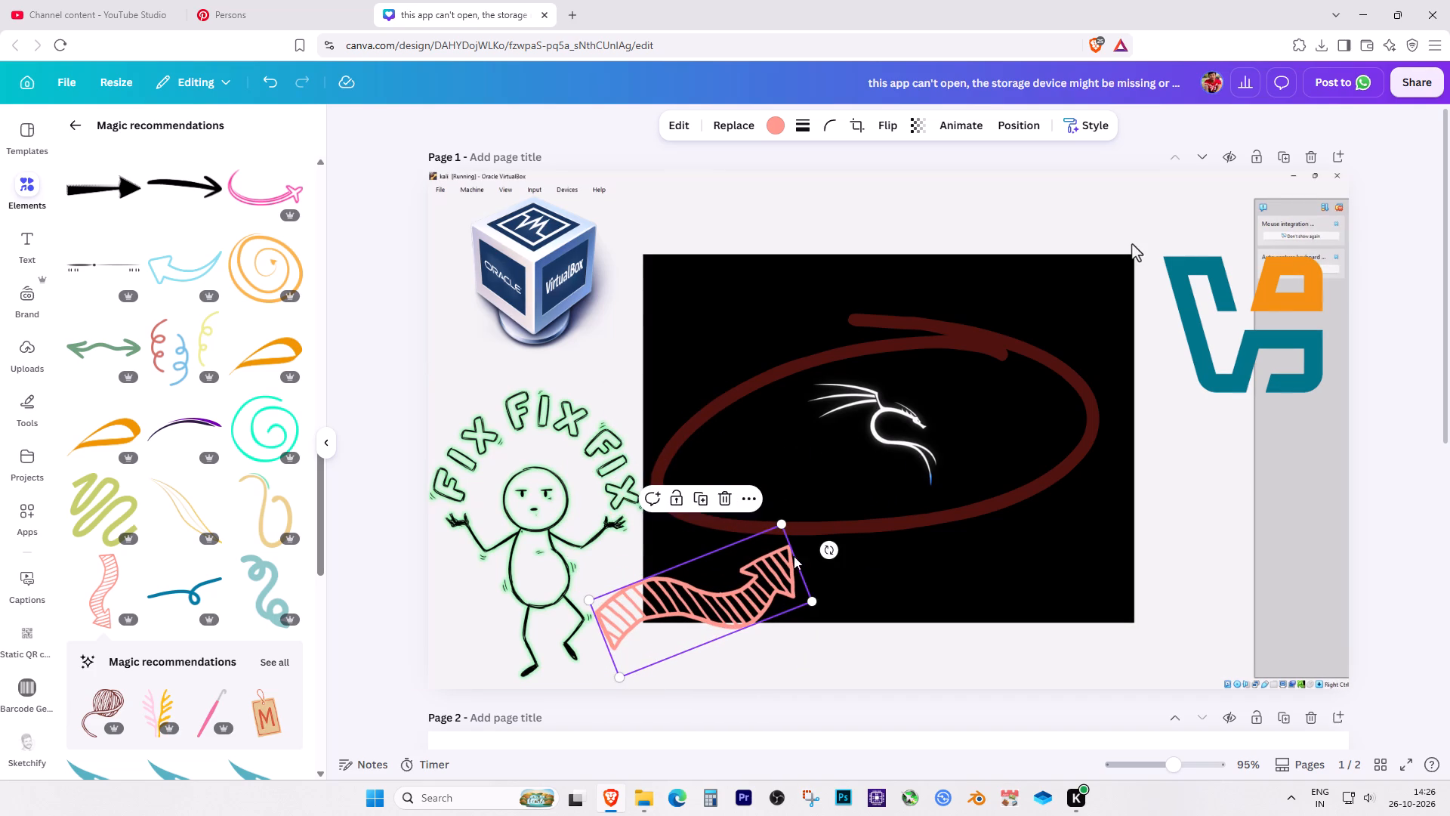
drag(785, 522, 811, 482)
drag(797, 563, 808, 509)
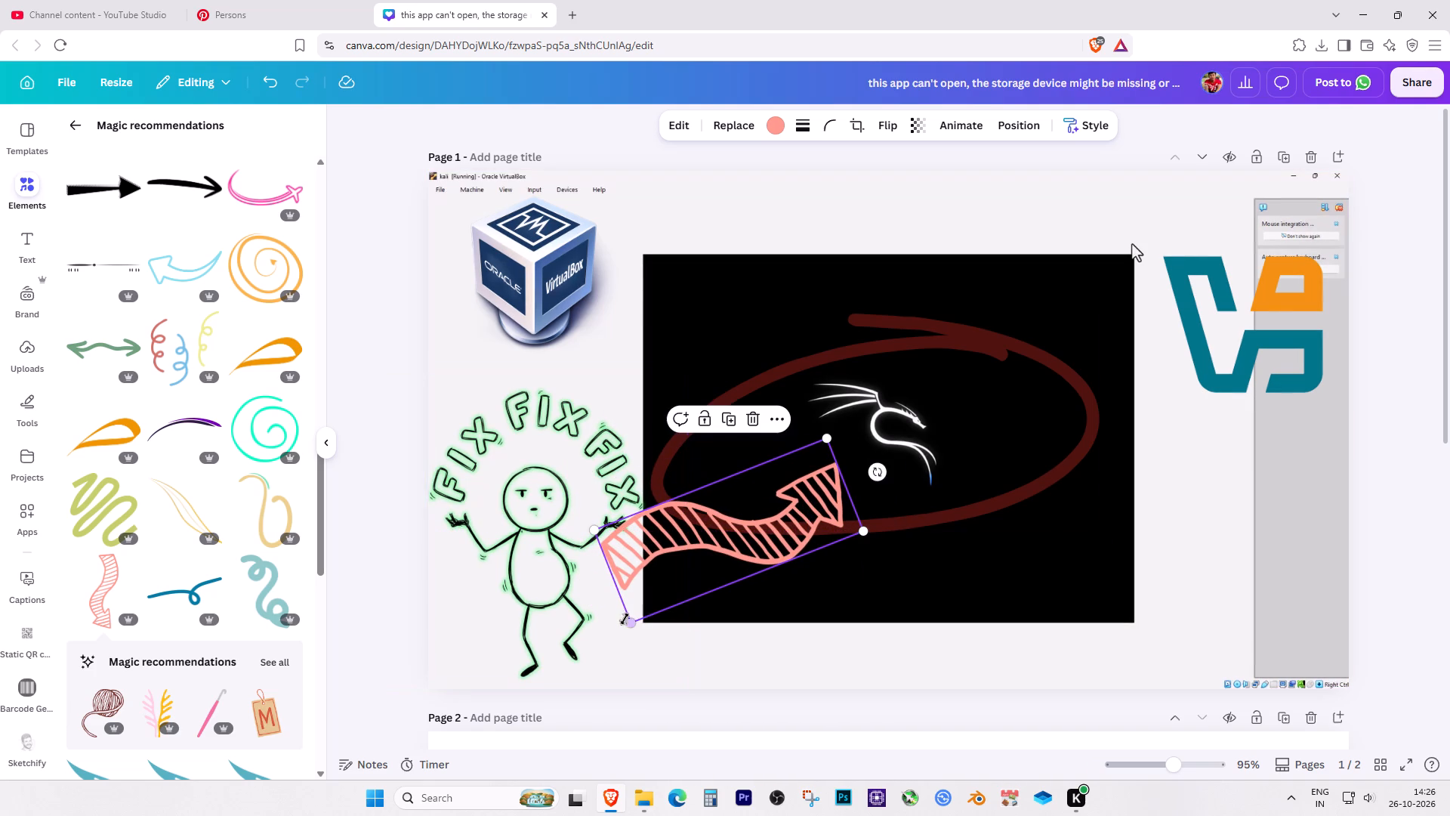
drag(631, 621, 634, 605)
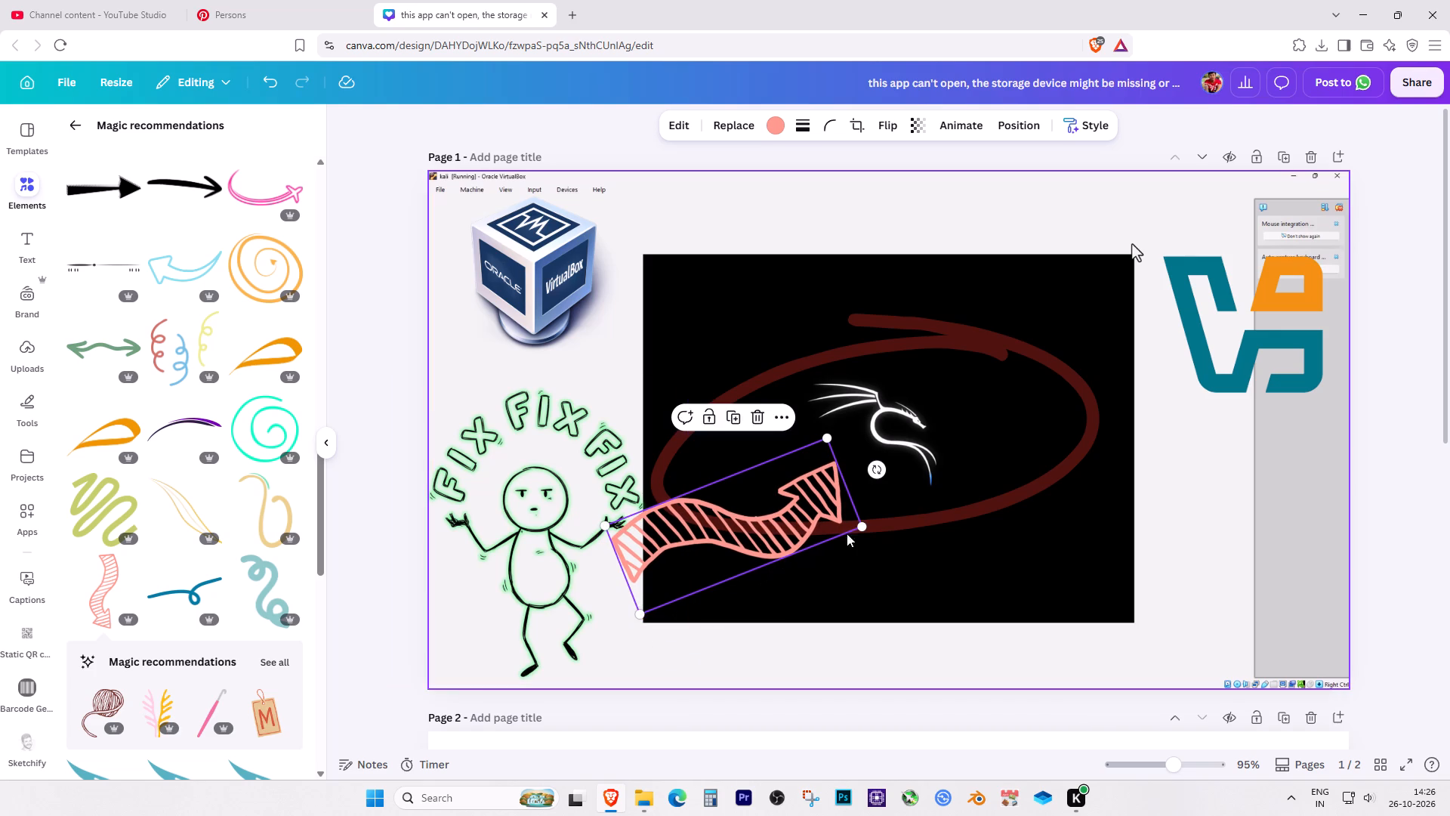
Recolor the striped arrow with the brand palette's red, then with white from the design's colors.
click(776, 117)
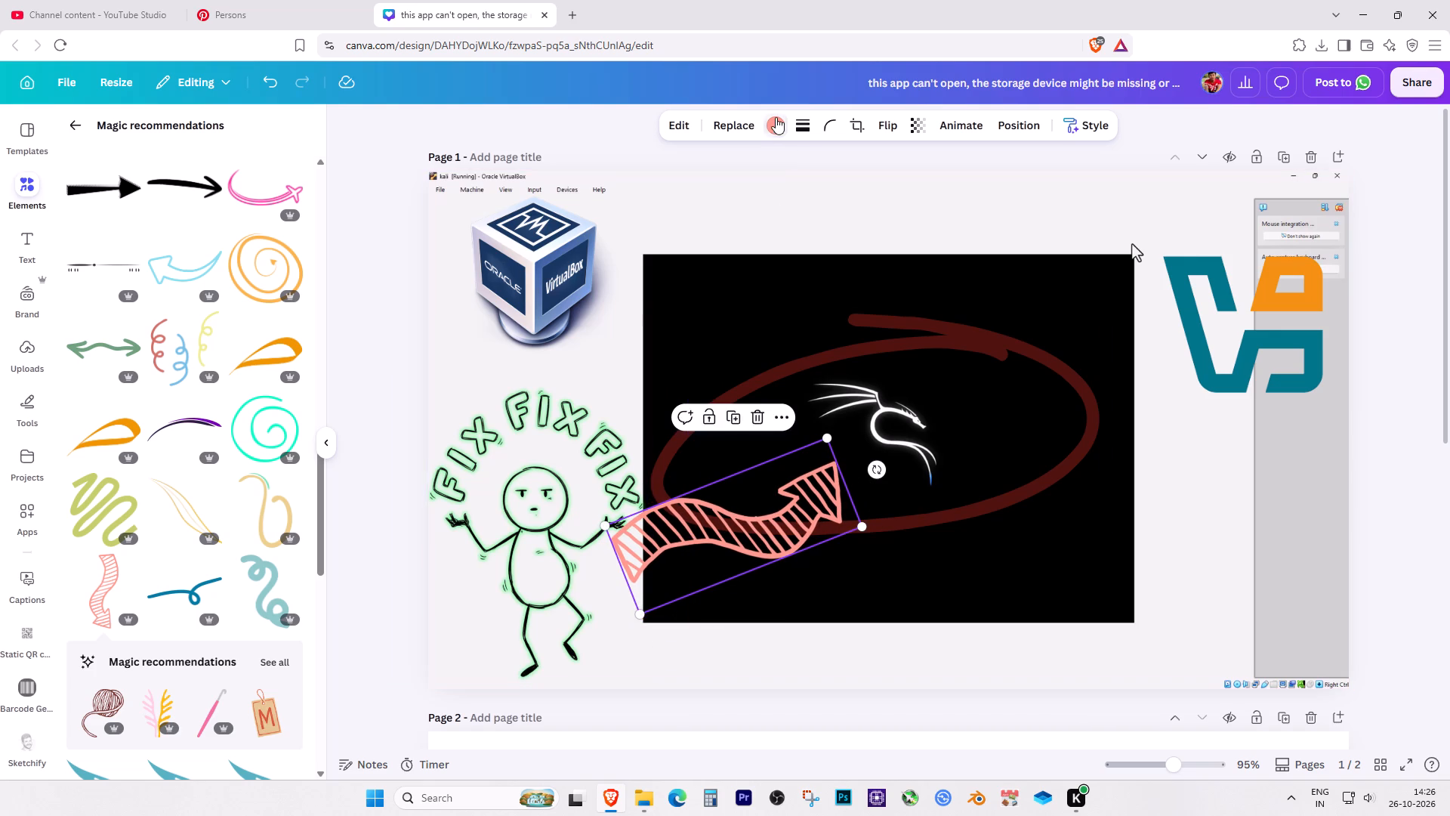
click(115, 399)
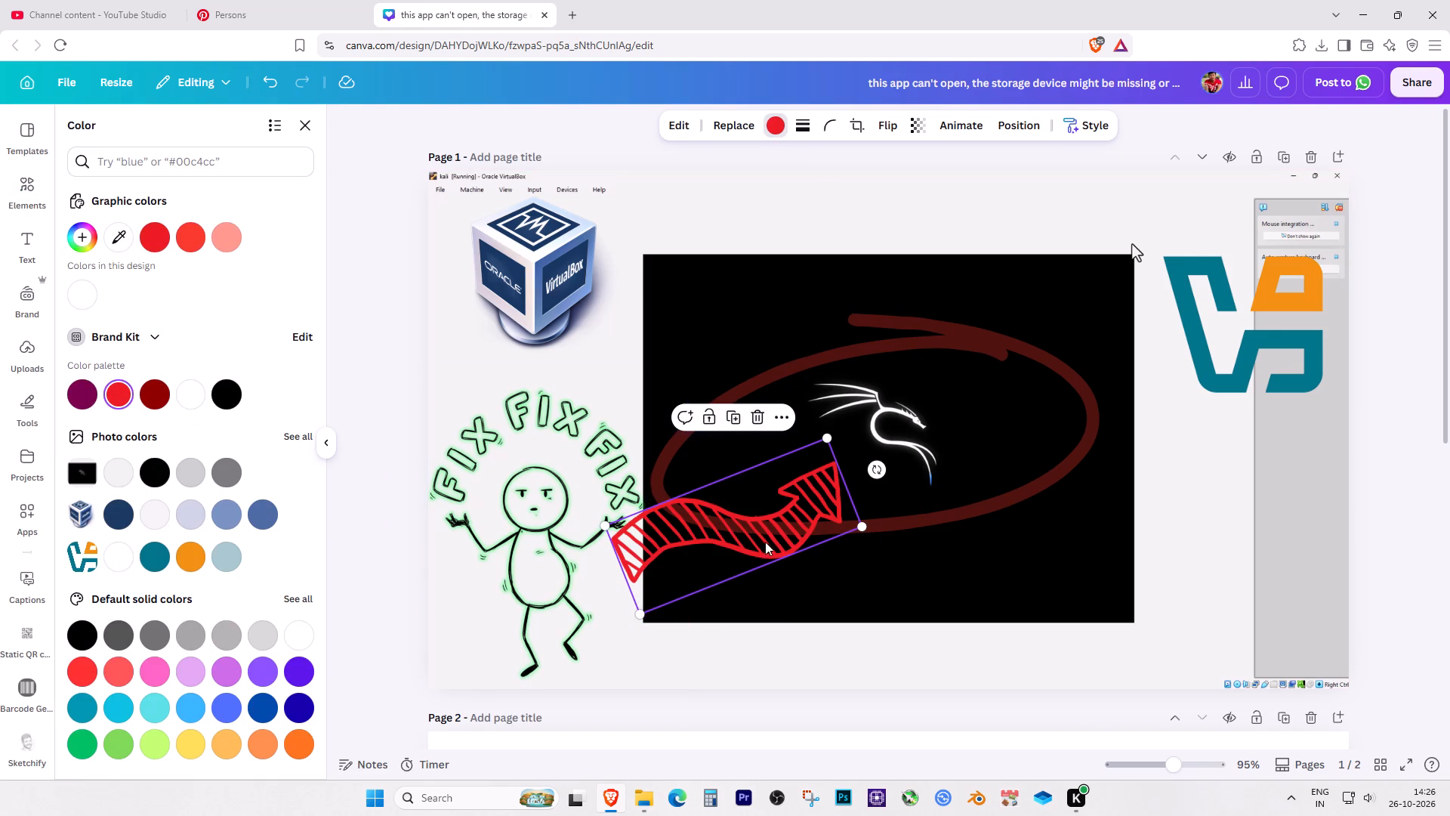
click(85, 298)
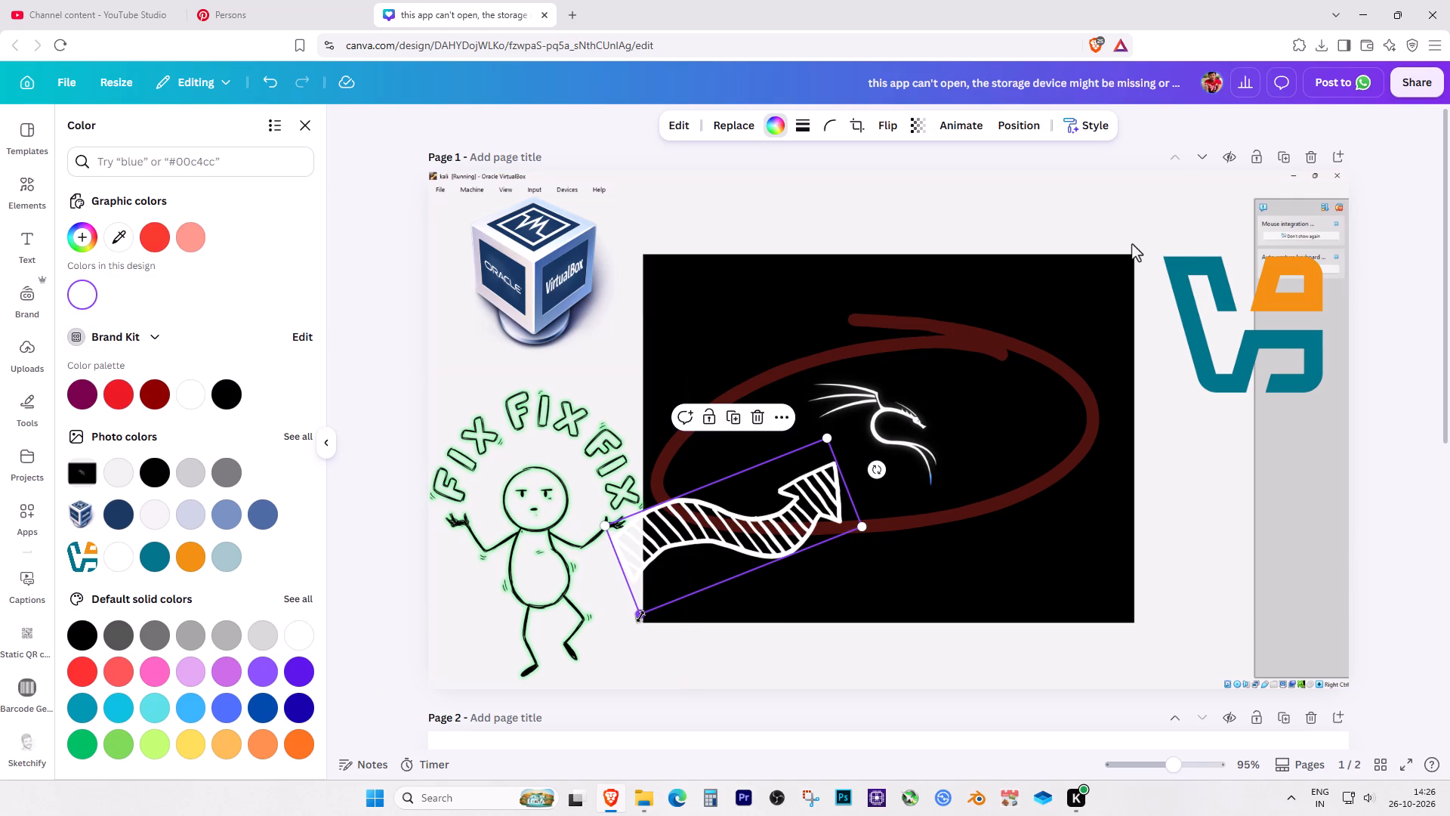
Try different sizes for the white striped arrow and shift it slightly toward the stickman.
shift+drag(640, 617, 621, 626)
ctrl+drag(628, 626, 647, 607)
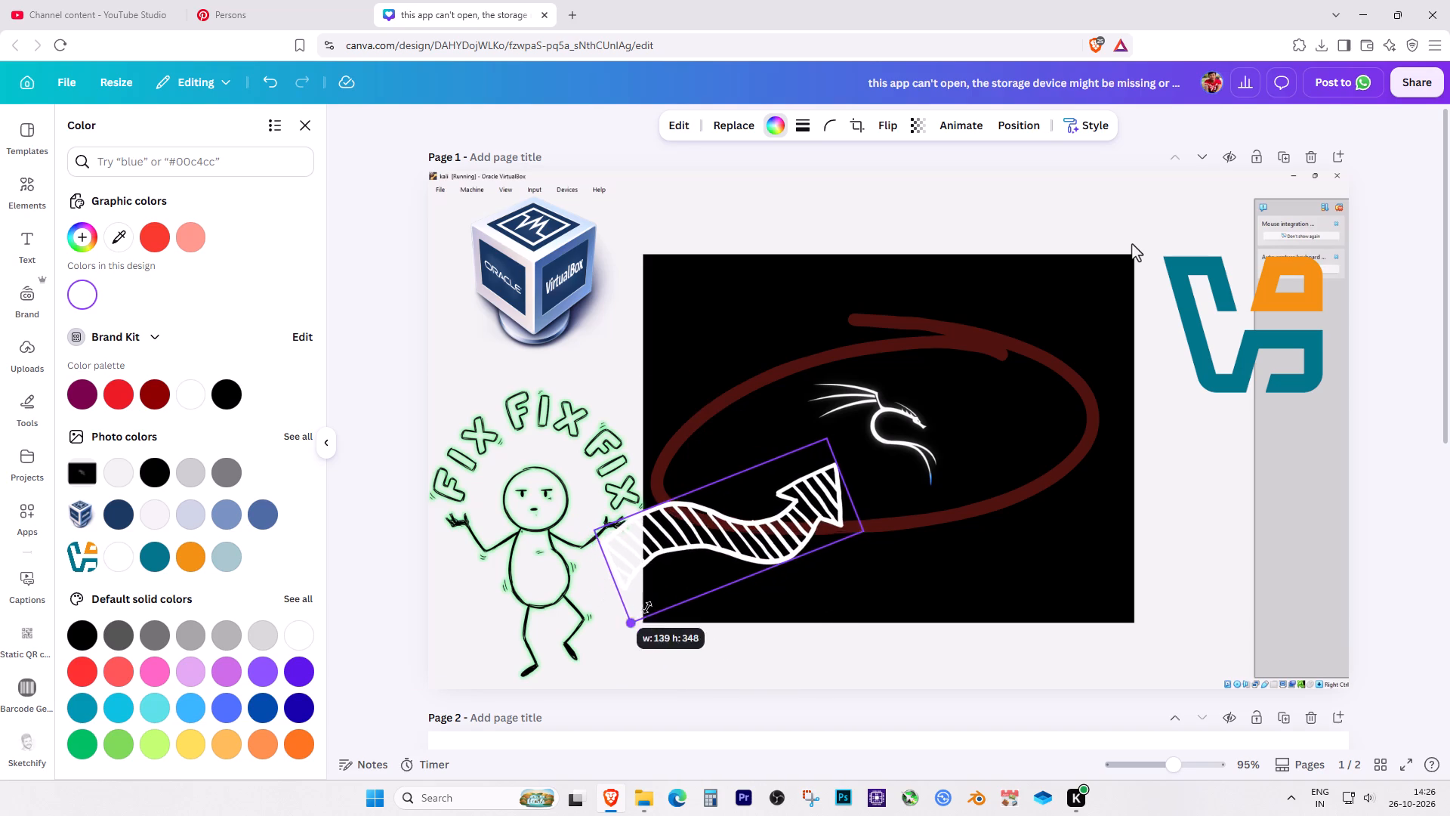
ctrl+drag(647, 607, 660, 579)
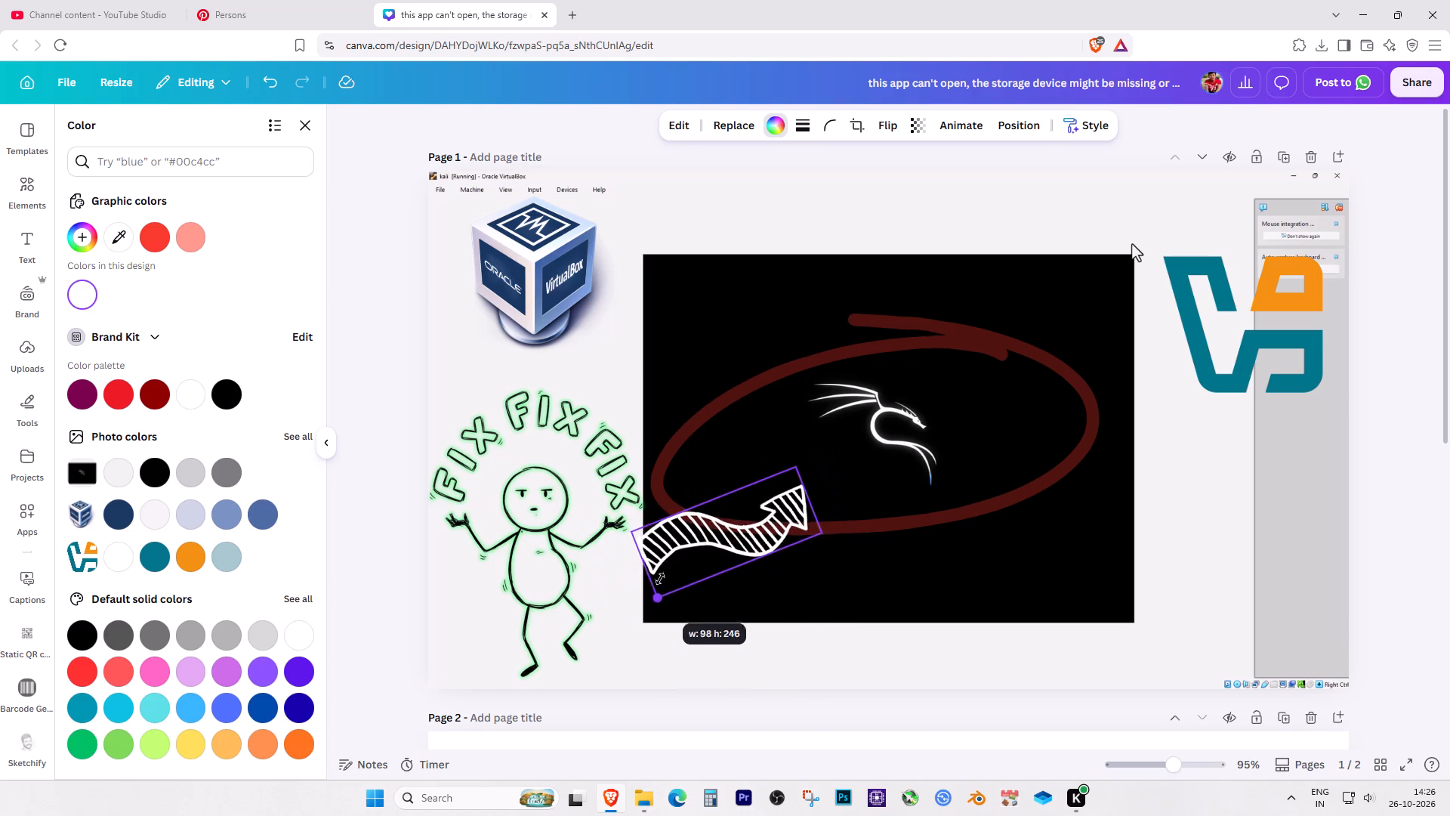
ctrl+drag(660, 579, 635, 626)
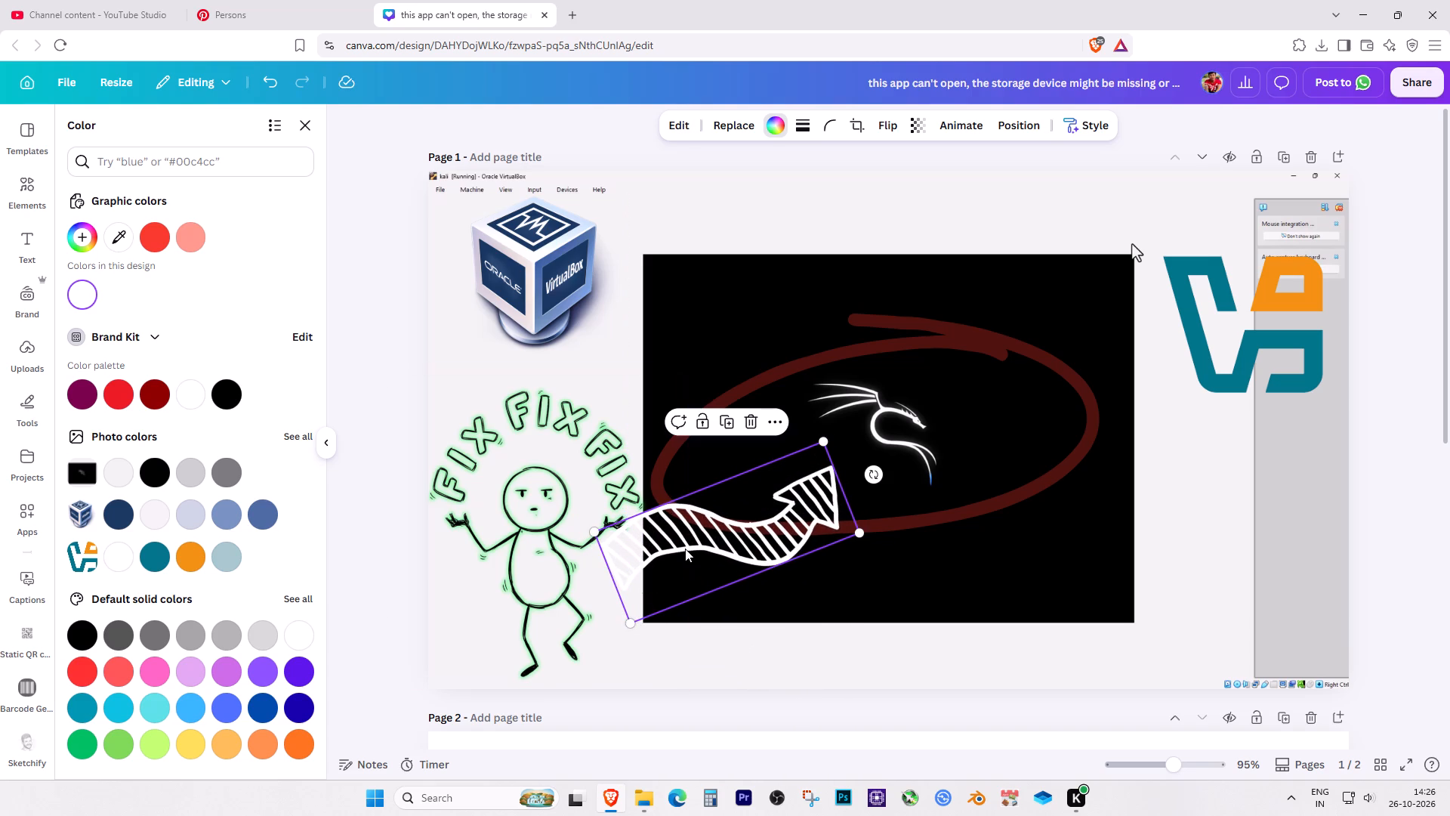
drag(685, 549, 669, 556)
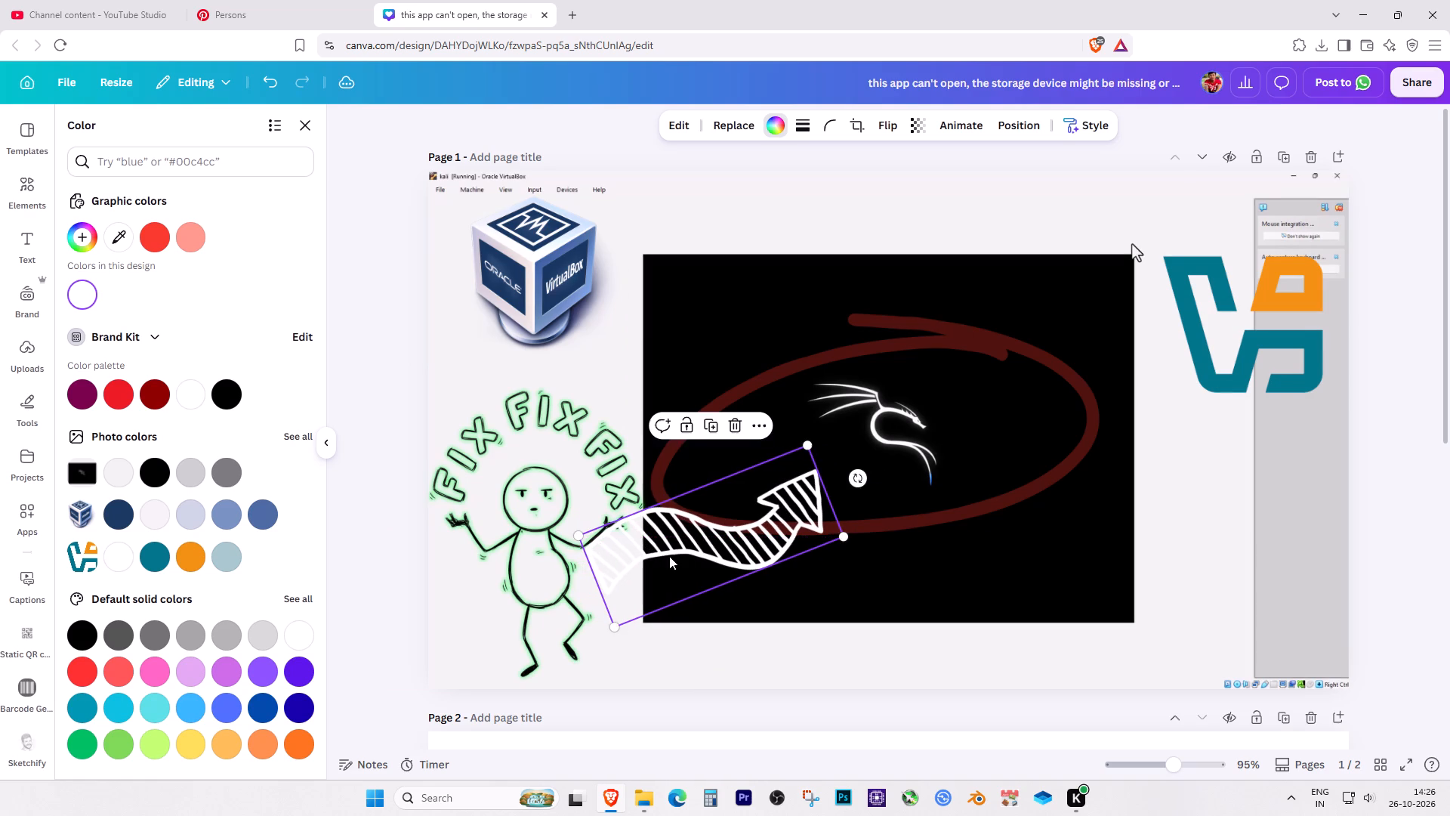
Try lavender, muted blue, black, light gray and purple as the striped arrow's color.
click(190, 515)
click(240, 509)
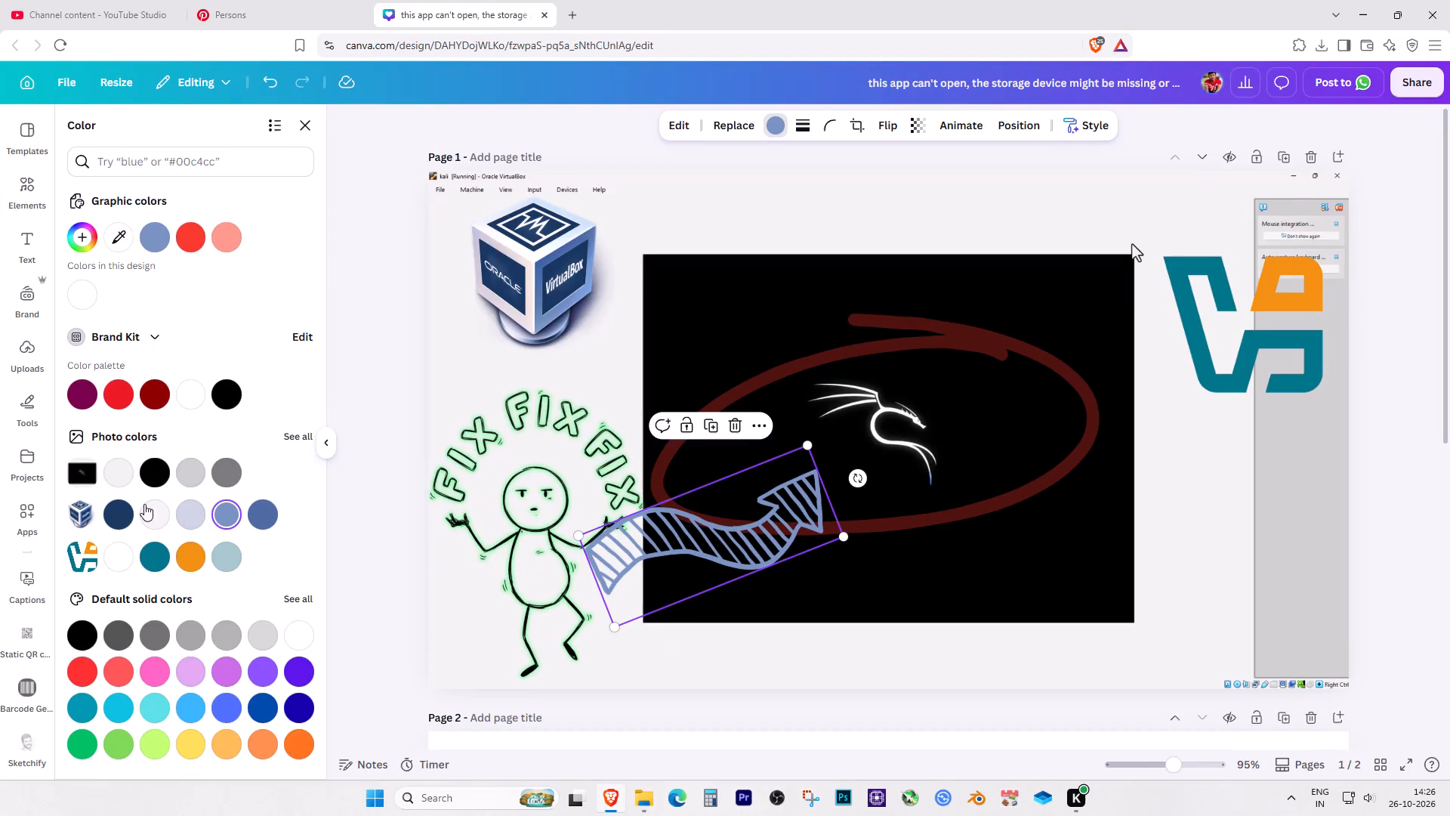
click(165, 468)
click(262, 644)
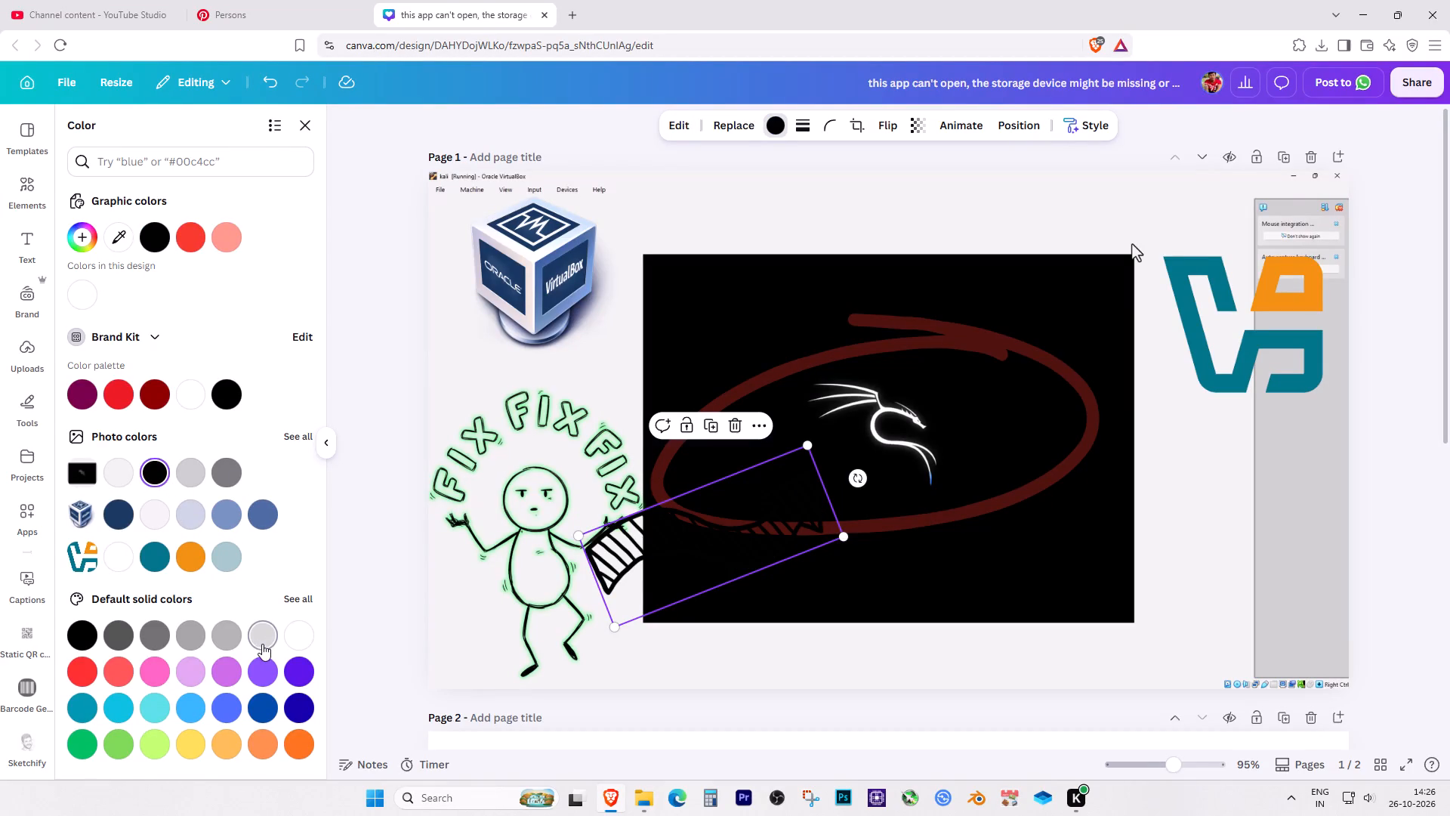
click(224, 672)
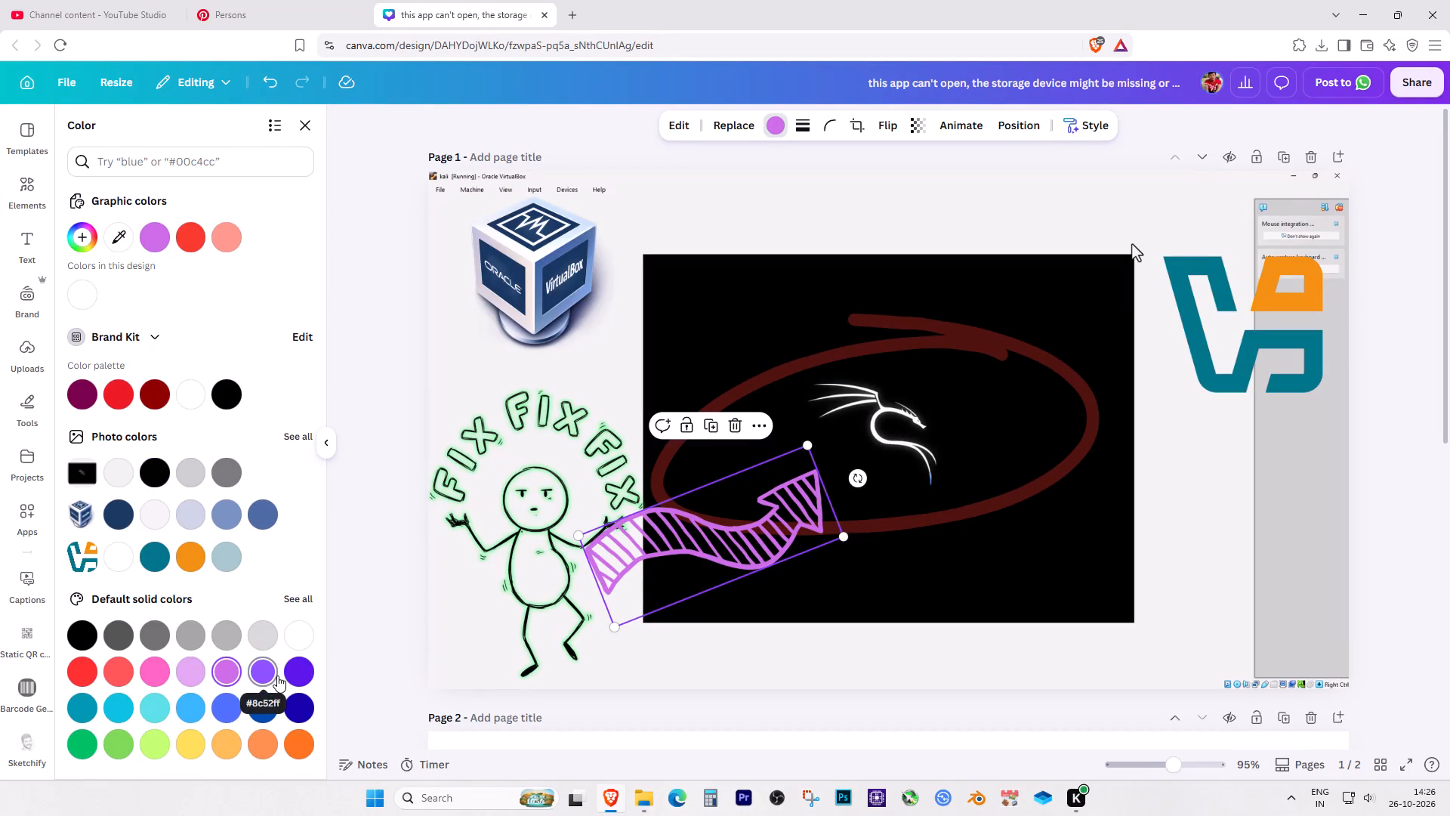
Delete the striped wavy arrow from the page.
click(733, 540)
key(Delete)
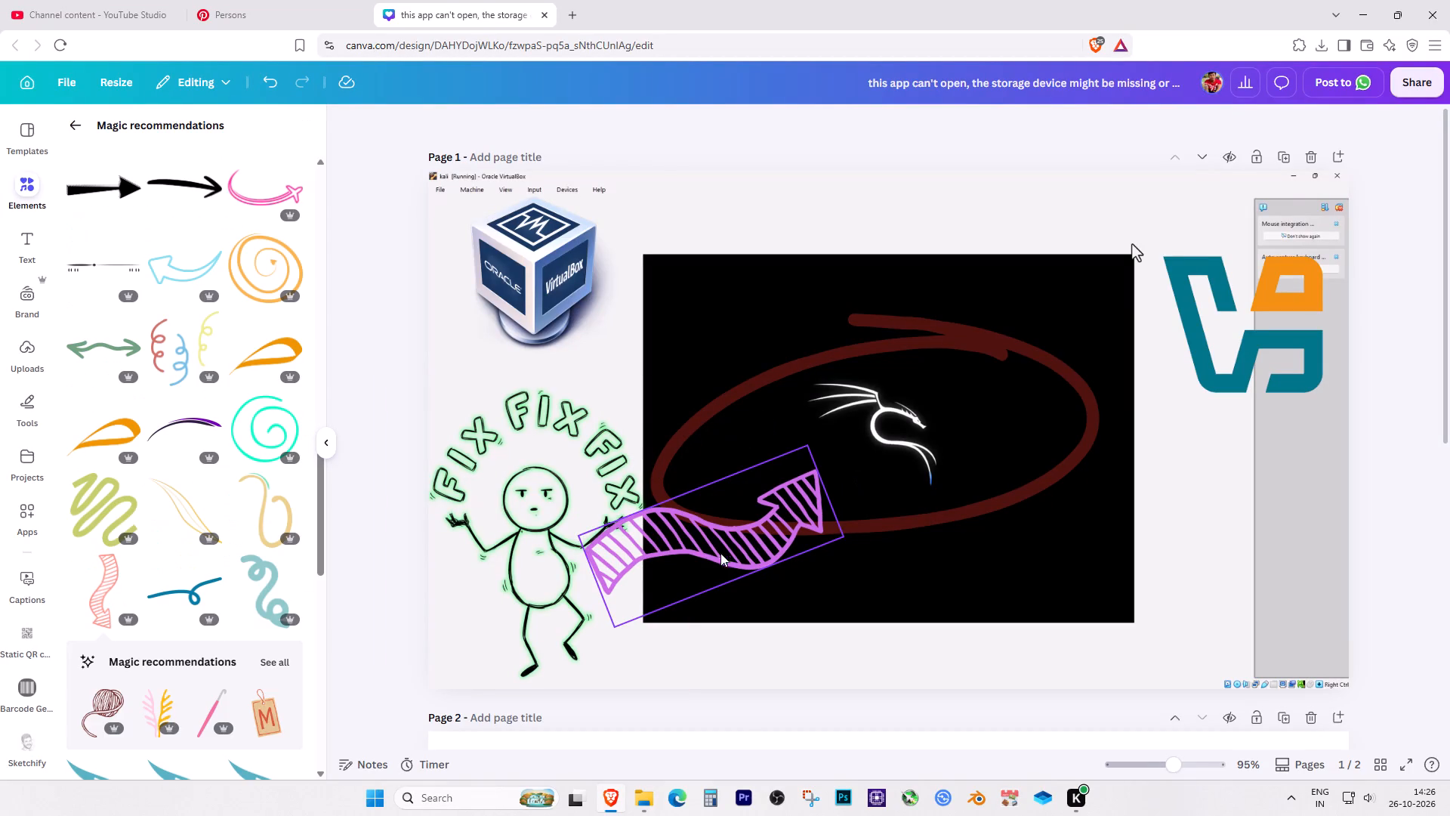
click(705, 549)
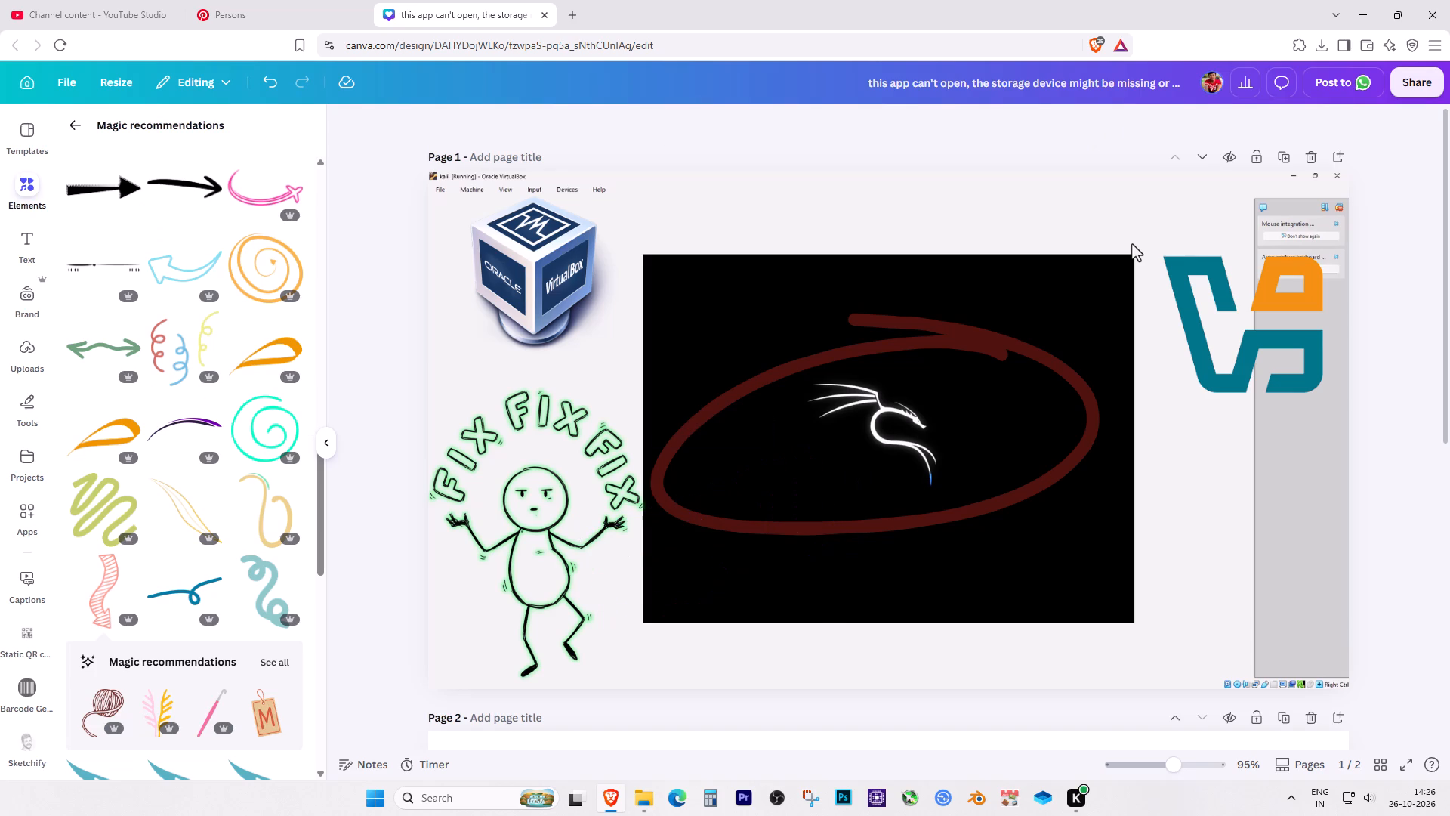
Browse the recommended graphics for a replacement arrow that suits the thumbnail.
scroll(158, 662, down, 11)
scroll(156, 659, up, 2)
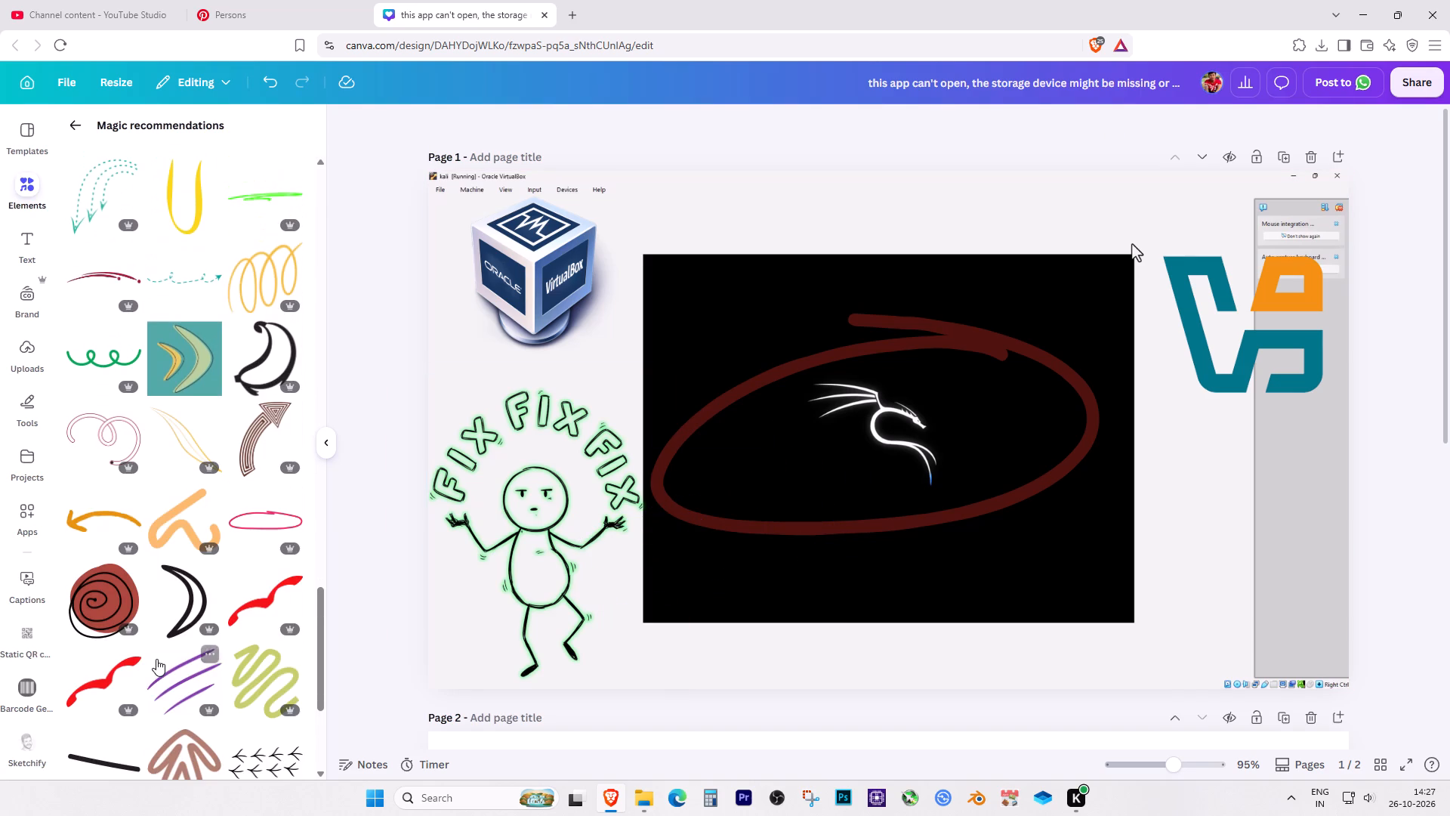
scroll(156, 659, down, 6)
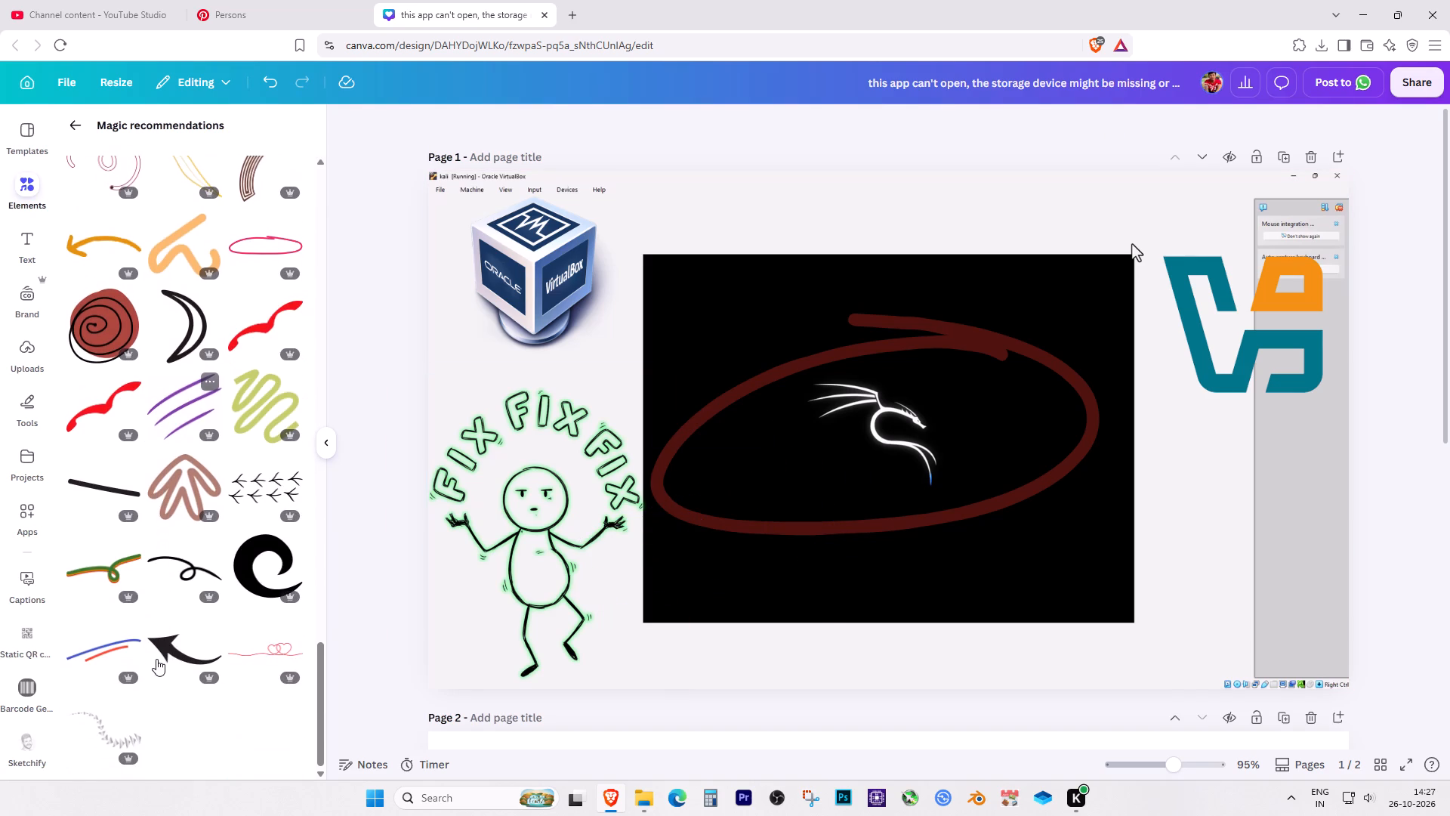
scroll(156, 659, down, 4)
scroll(154, 660, up, 6)
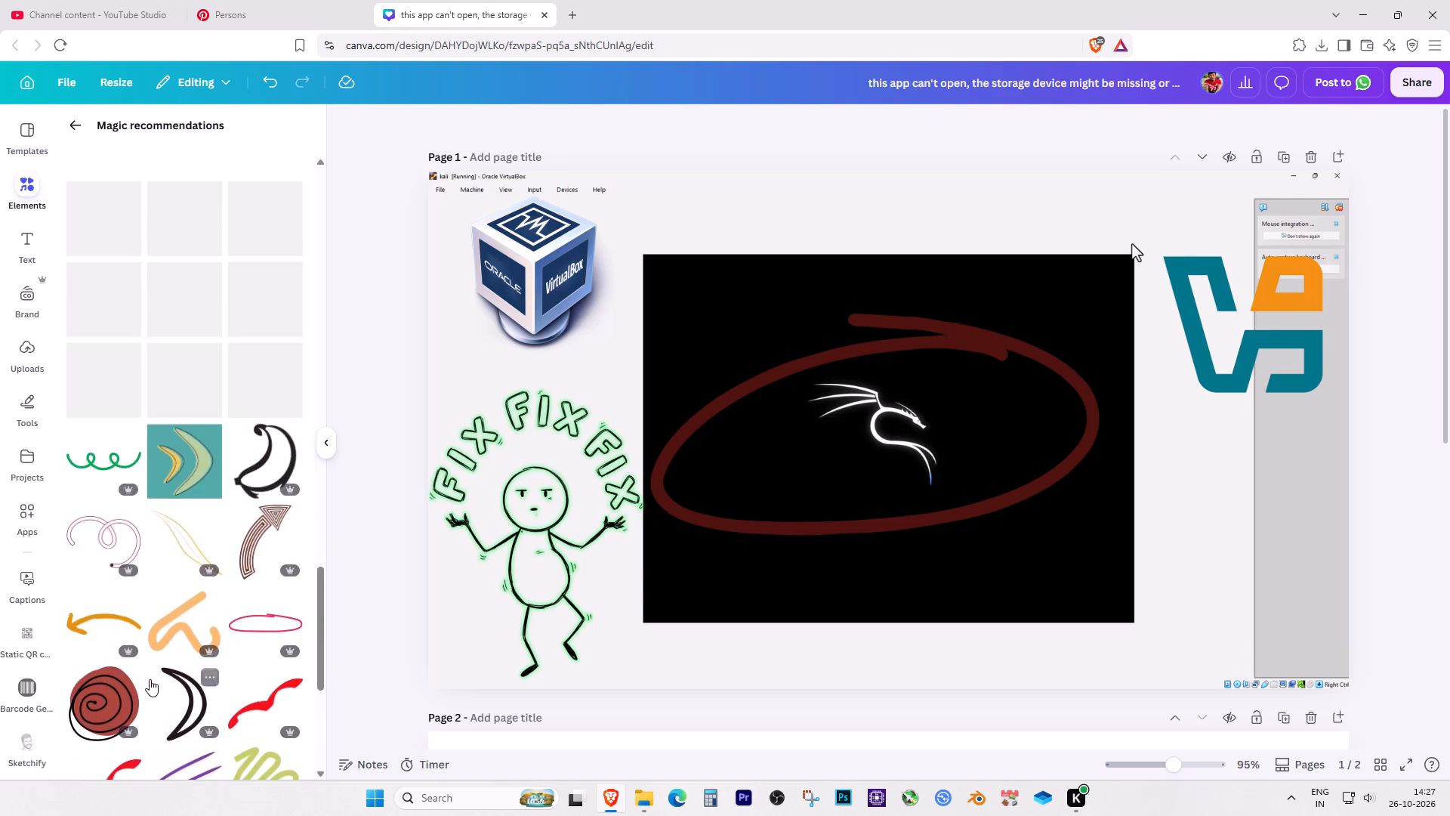
scroll(150, 679, up, 9)
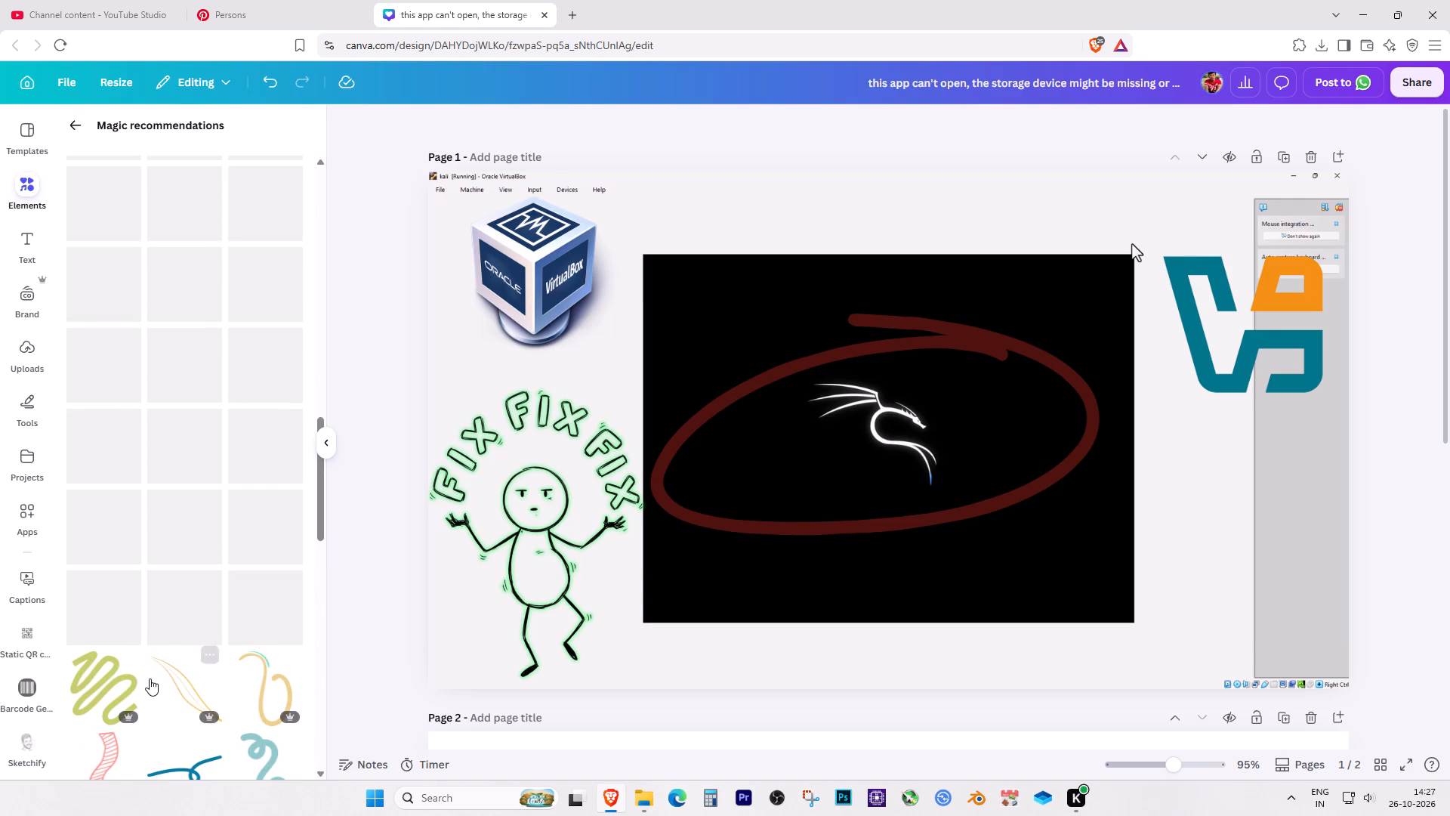
scroll(150, 678, up, 4)
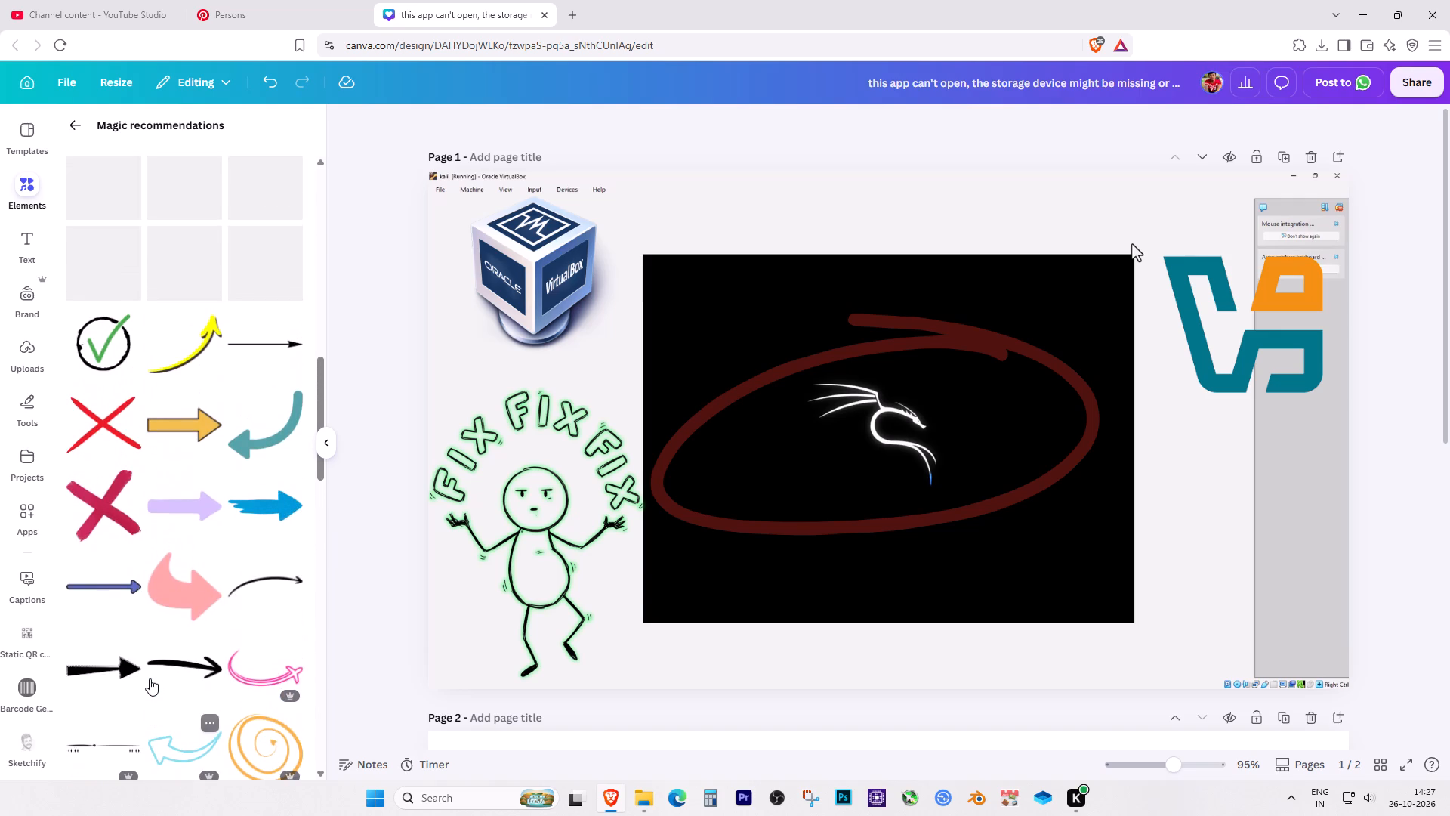
scroll(150, 678, up, 2)
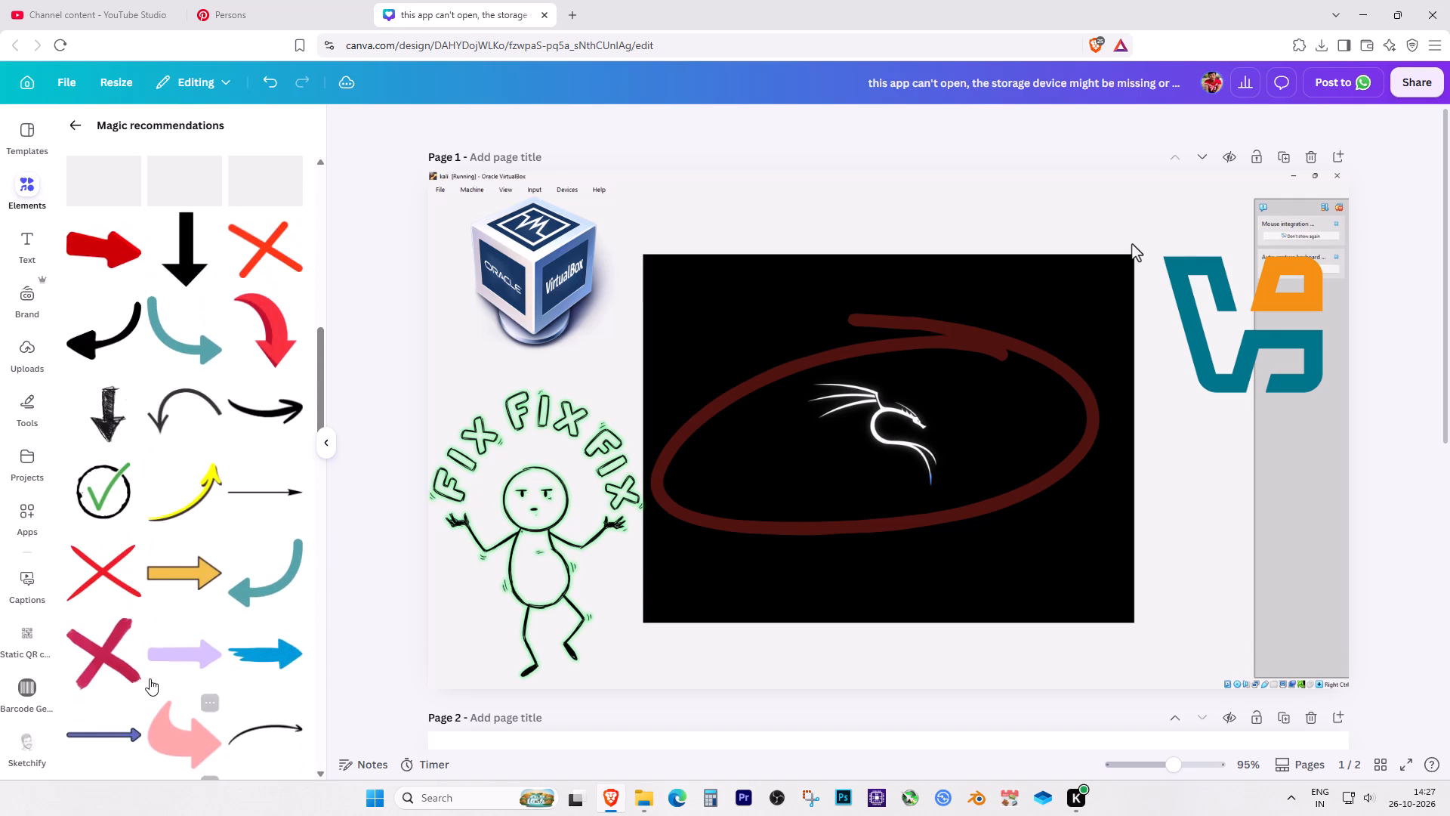
scroll(150, 678, up, 4)
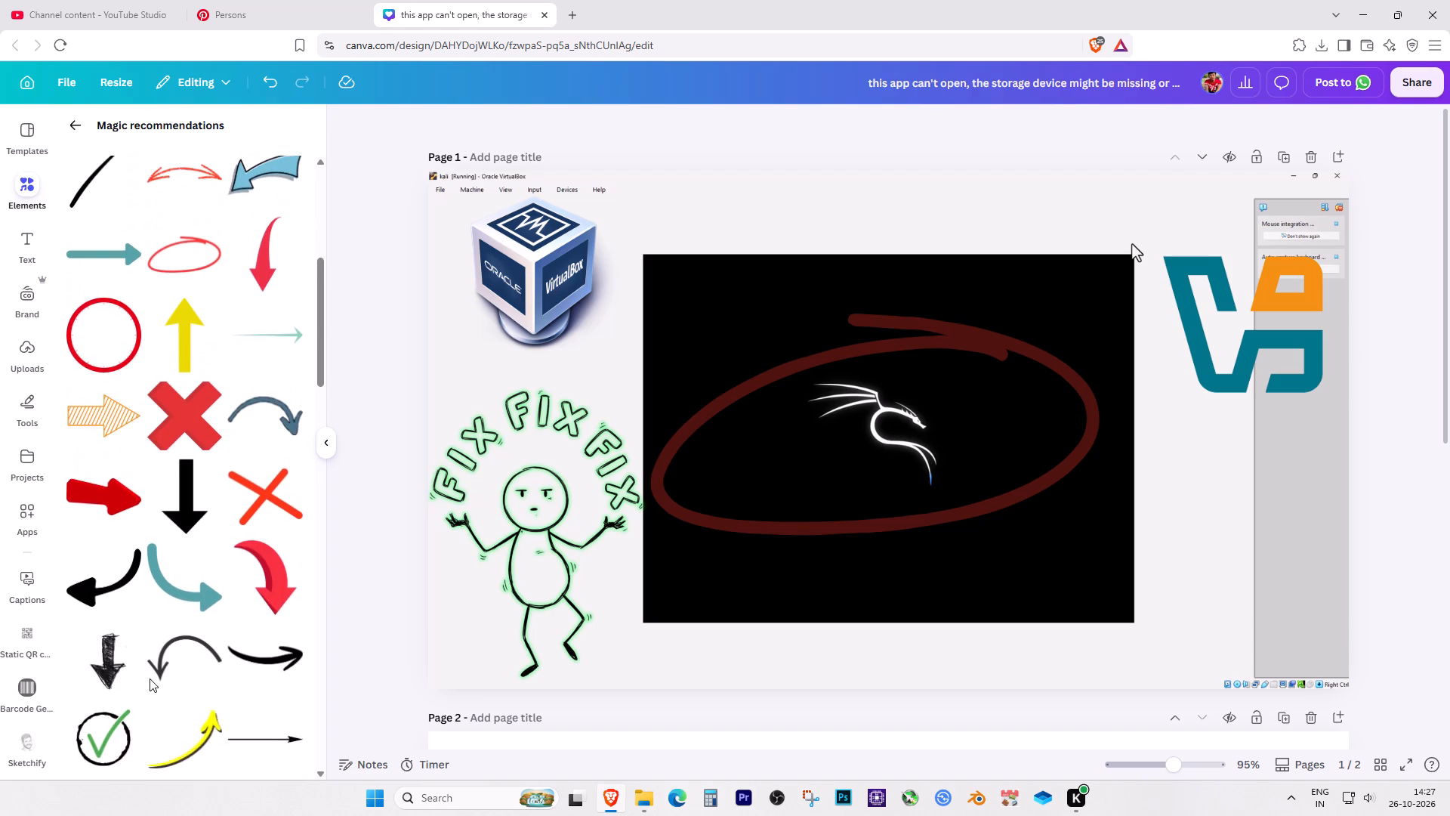
scroll(150, 678, up, 2)
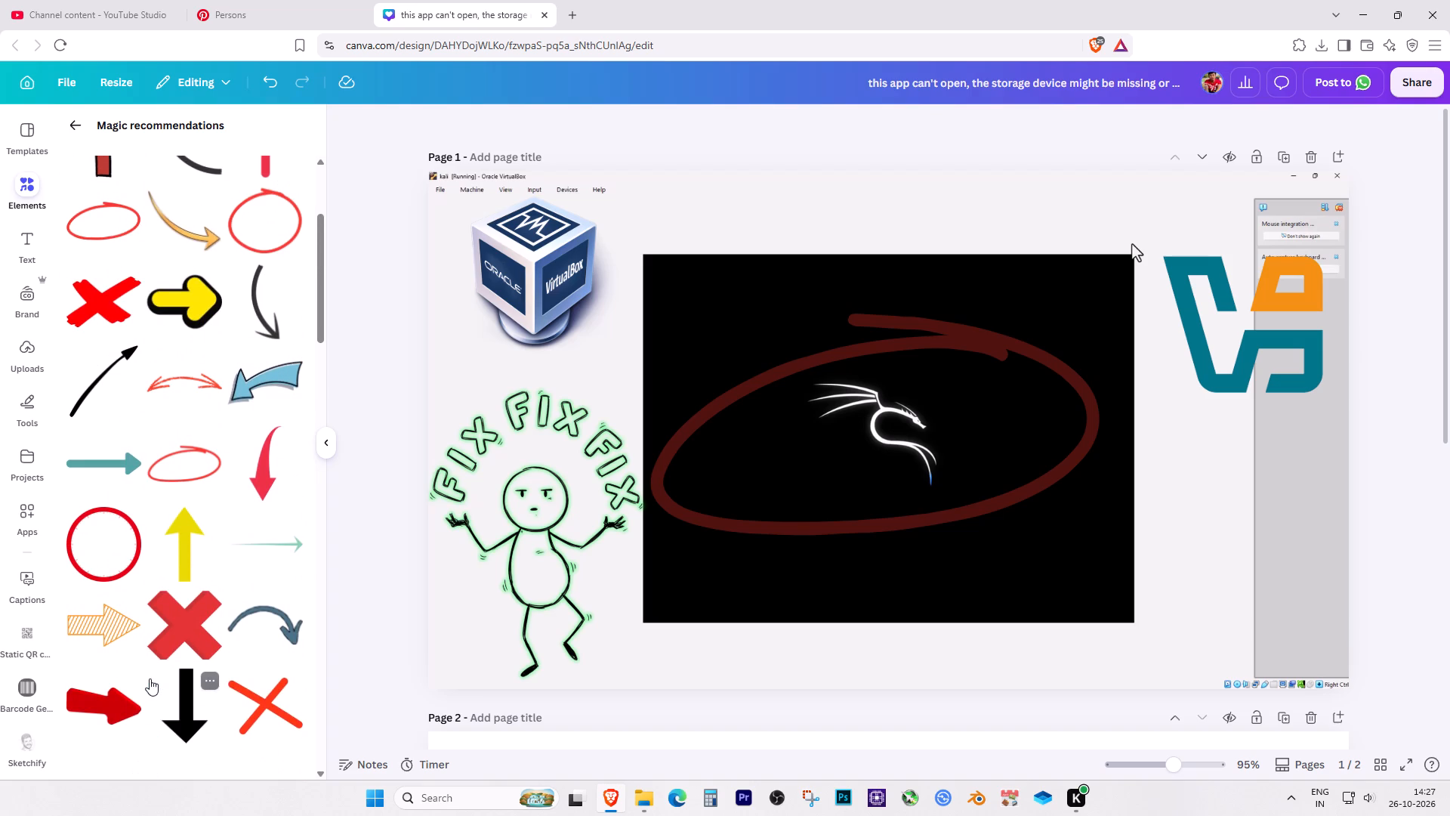
scroll(197, 536, up, 2)
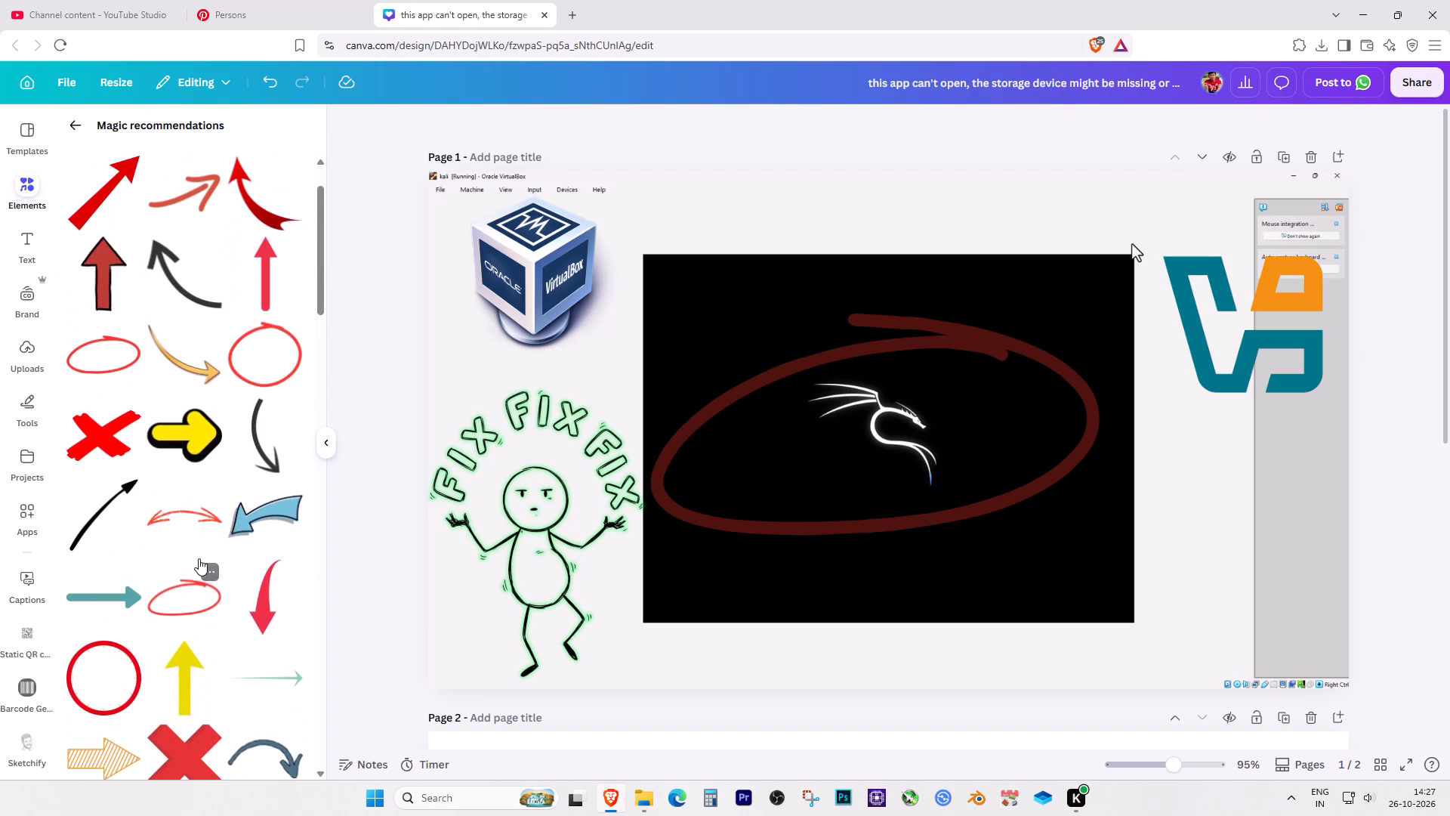
scroll(158, 425, up, 1)
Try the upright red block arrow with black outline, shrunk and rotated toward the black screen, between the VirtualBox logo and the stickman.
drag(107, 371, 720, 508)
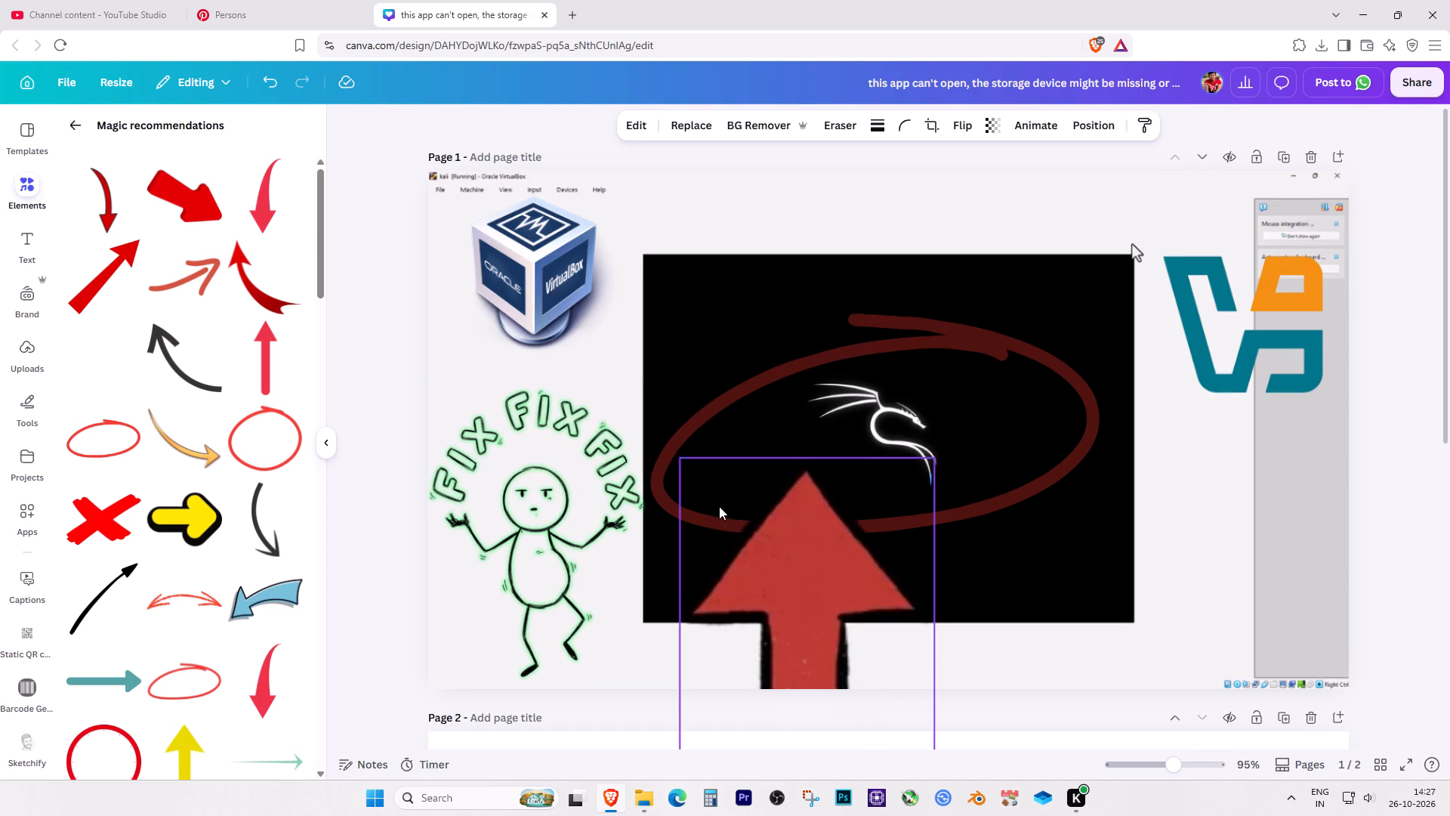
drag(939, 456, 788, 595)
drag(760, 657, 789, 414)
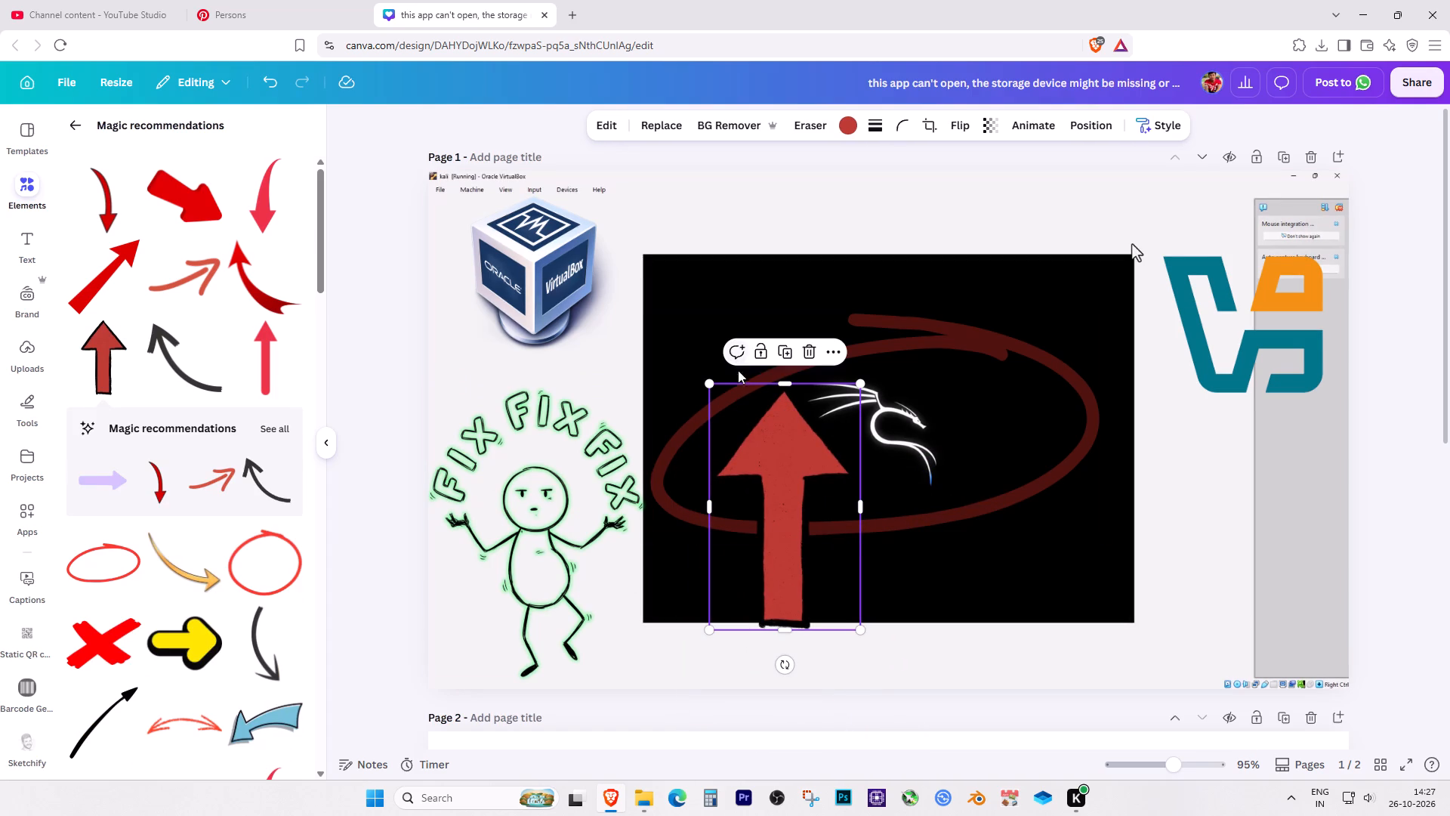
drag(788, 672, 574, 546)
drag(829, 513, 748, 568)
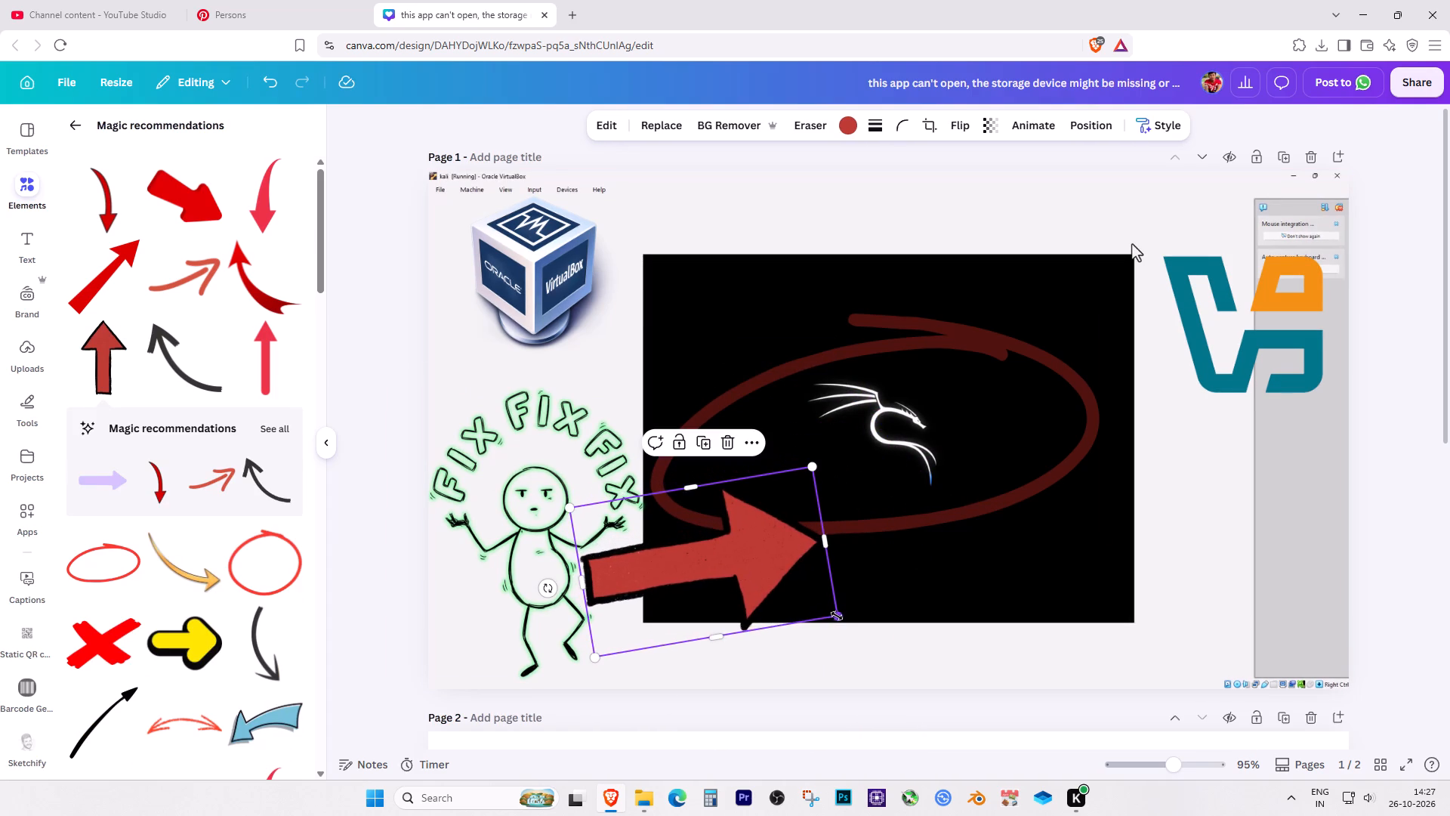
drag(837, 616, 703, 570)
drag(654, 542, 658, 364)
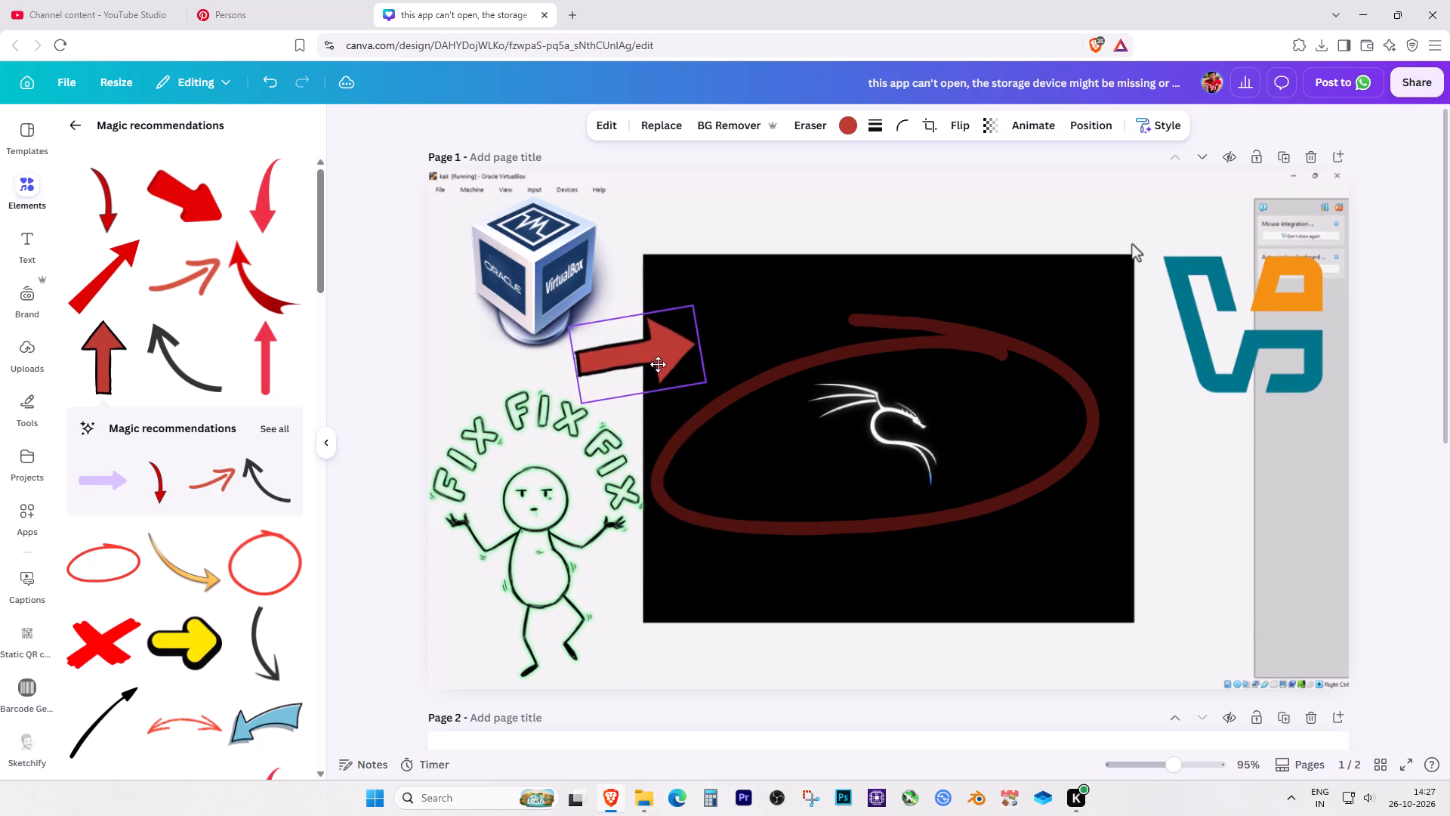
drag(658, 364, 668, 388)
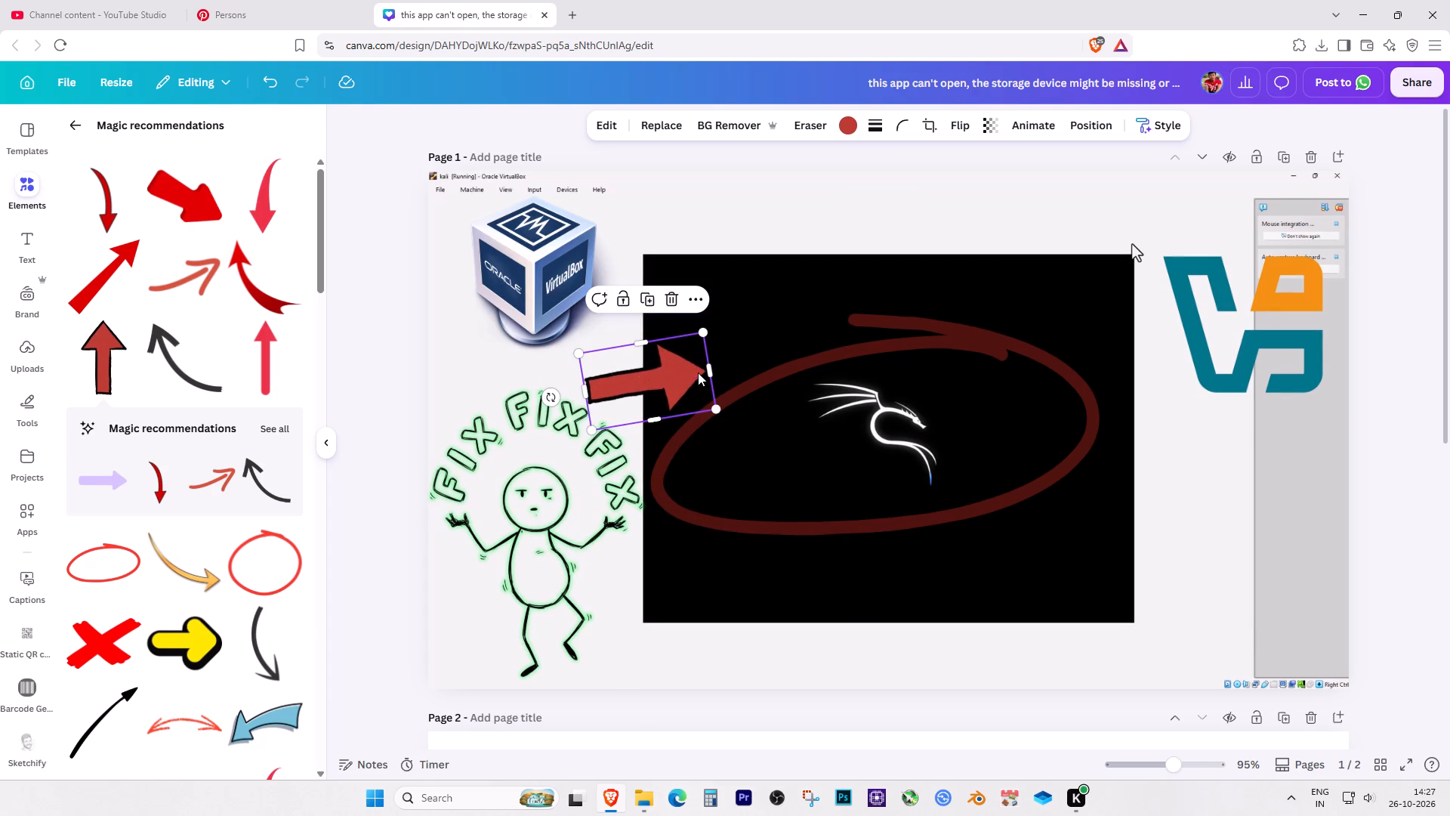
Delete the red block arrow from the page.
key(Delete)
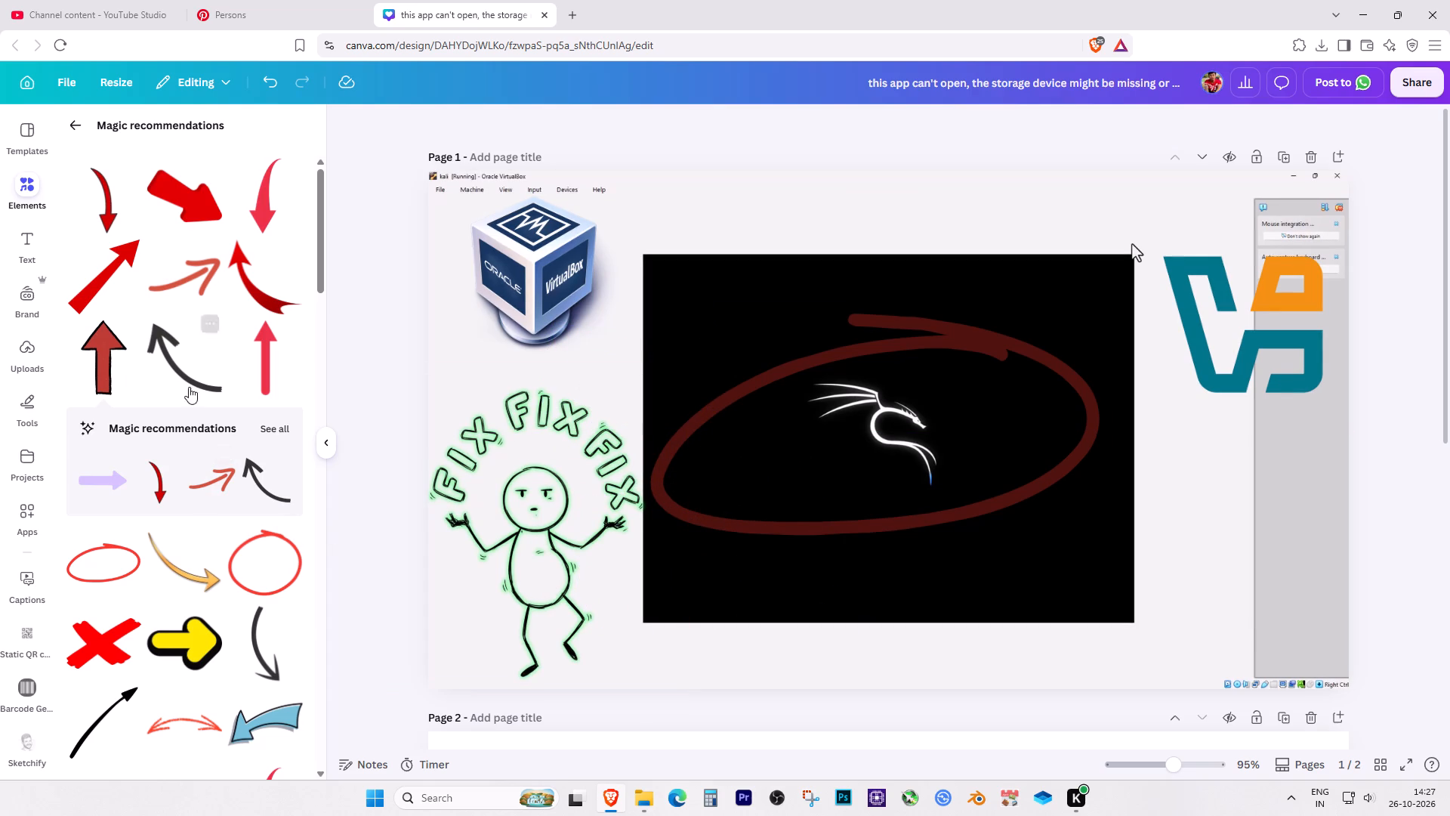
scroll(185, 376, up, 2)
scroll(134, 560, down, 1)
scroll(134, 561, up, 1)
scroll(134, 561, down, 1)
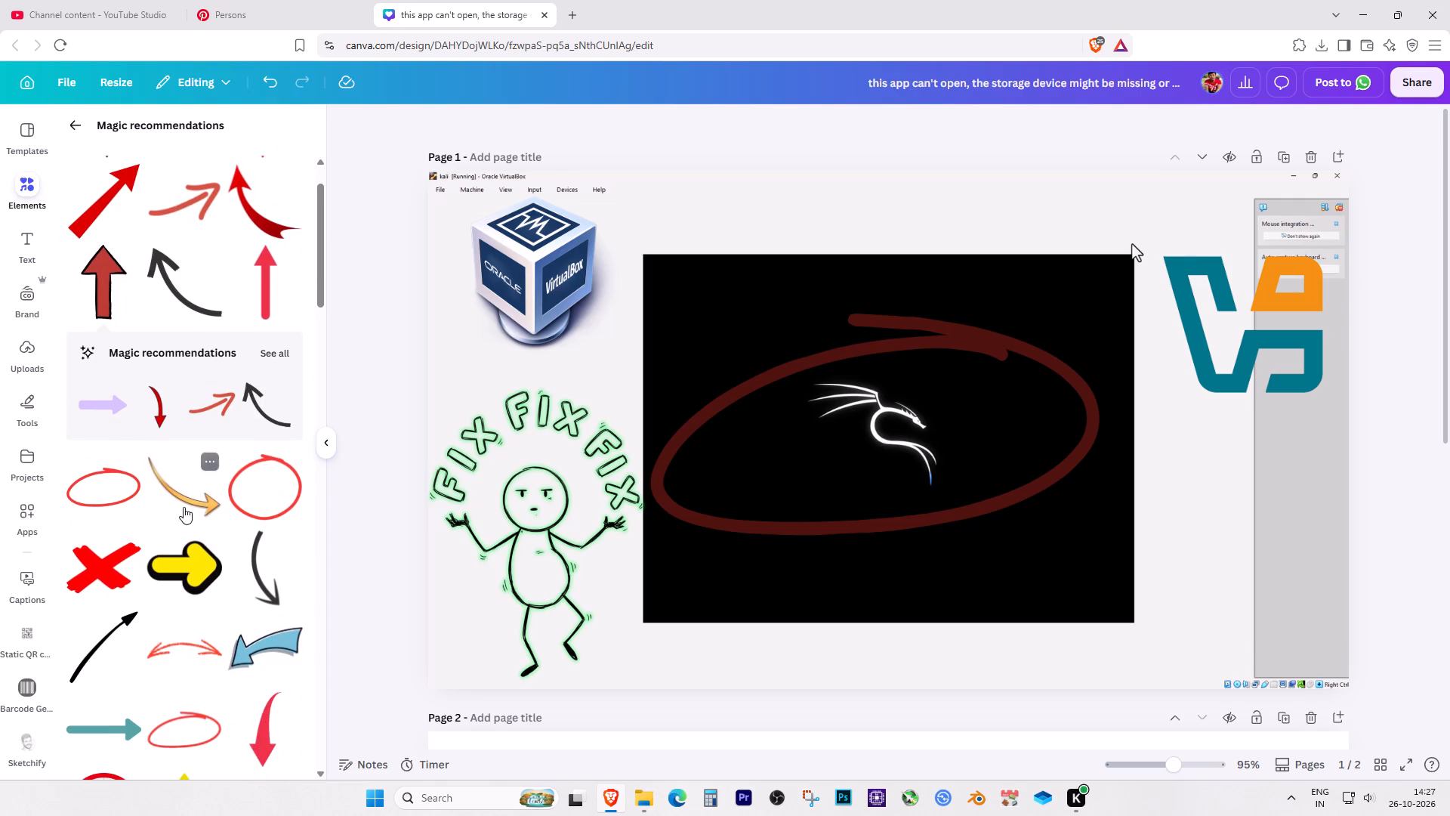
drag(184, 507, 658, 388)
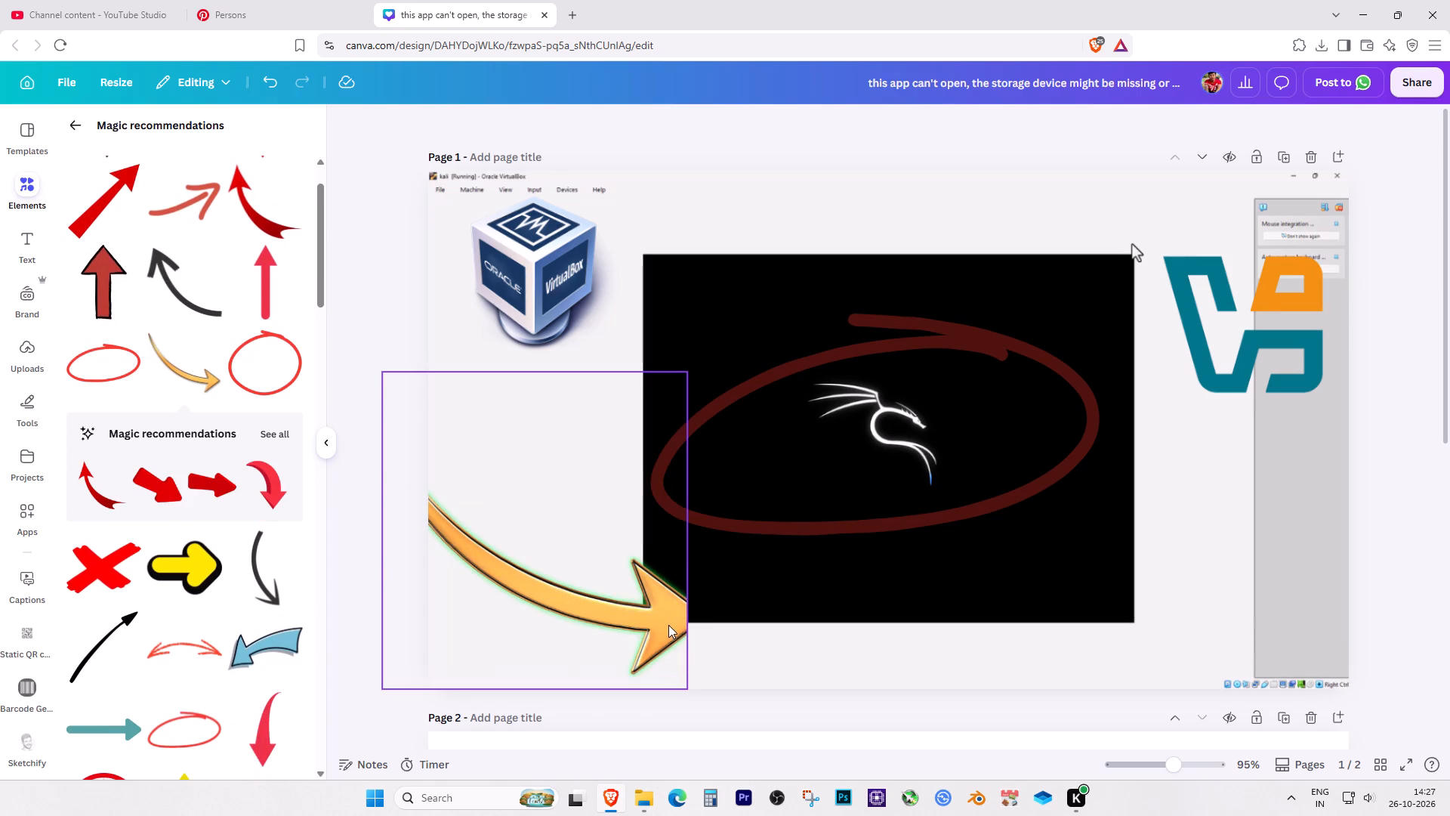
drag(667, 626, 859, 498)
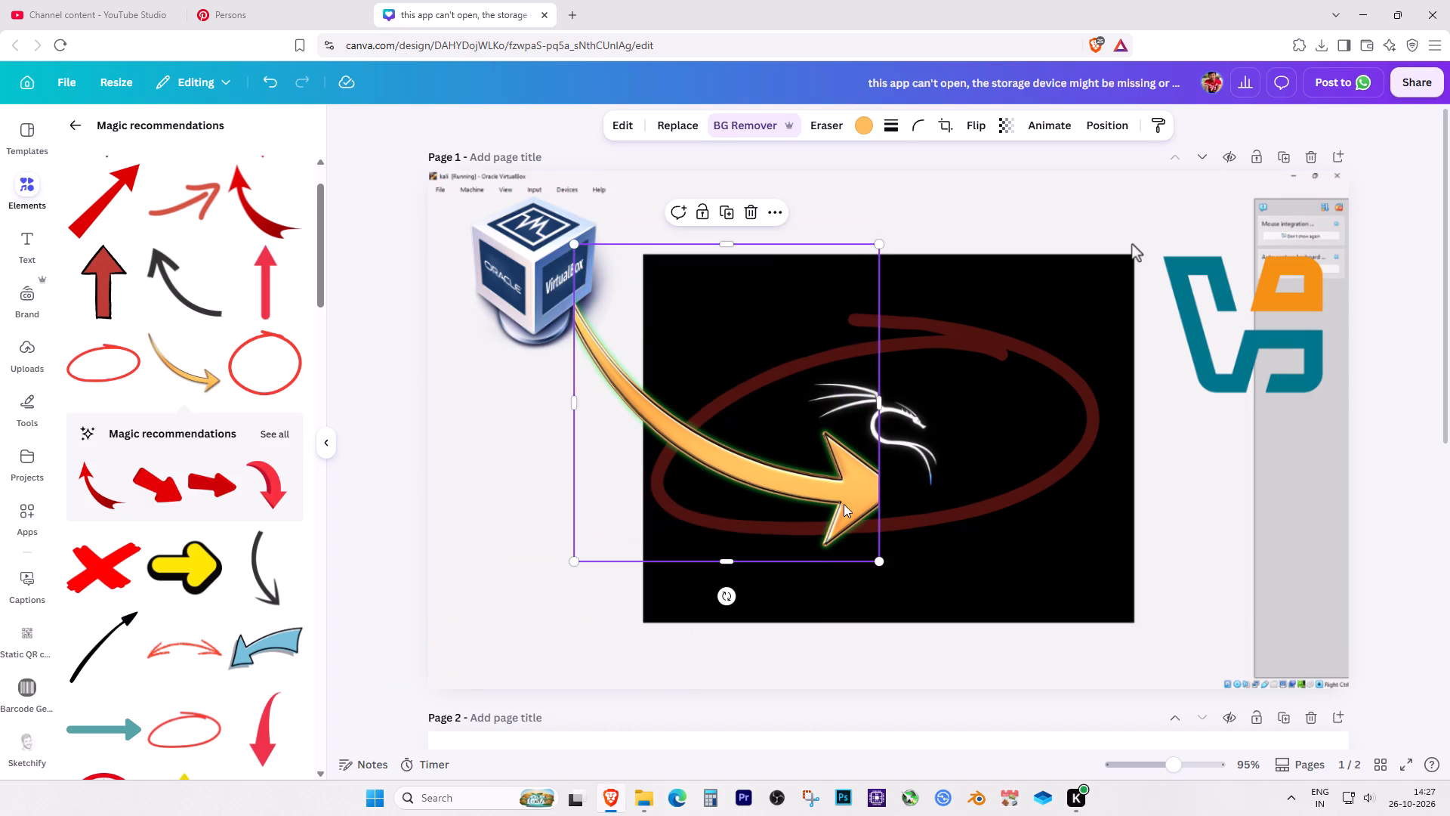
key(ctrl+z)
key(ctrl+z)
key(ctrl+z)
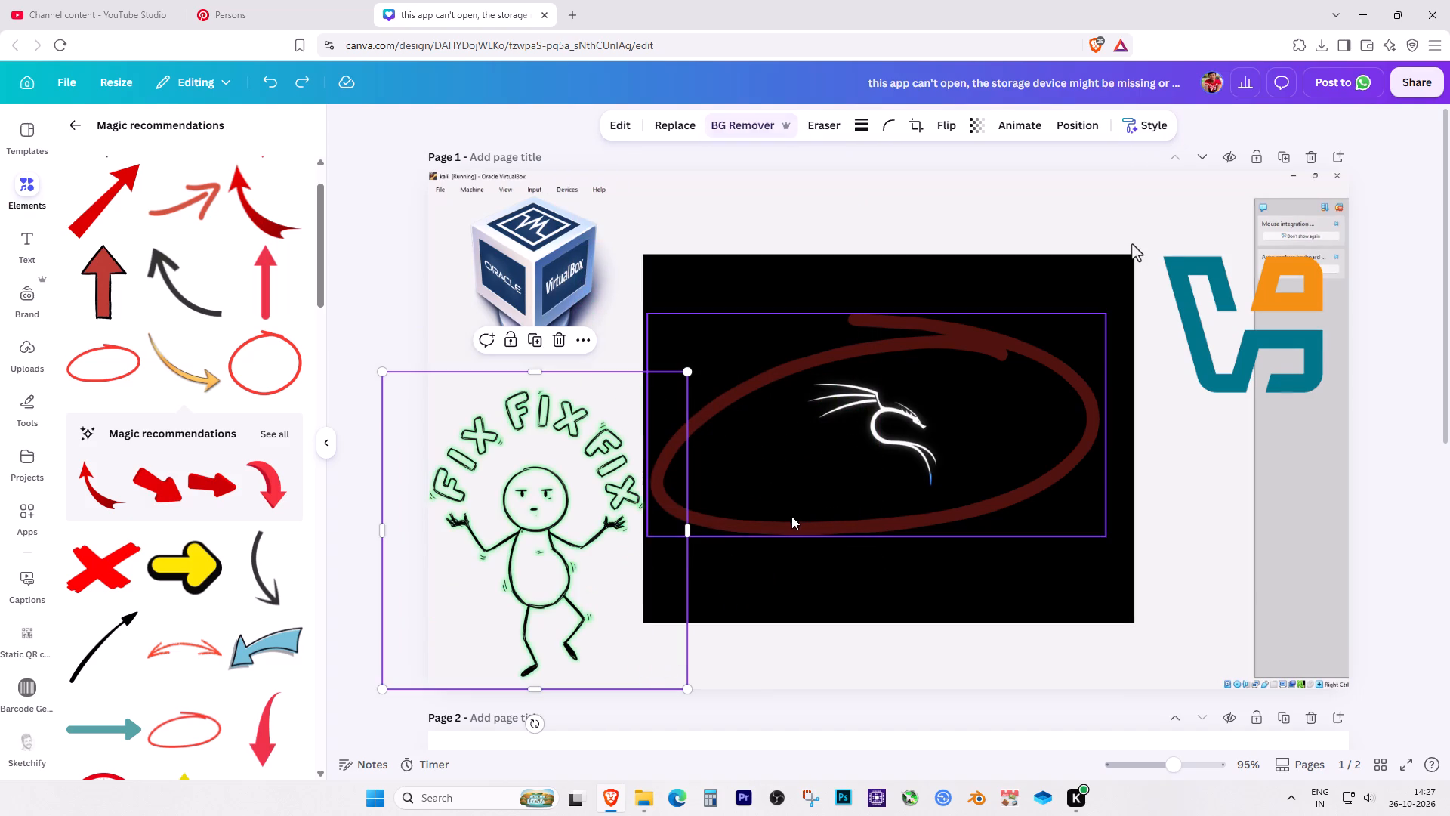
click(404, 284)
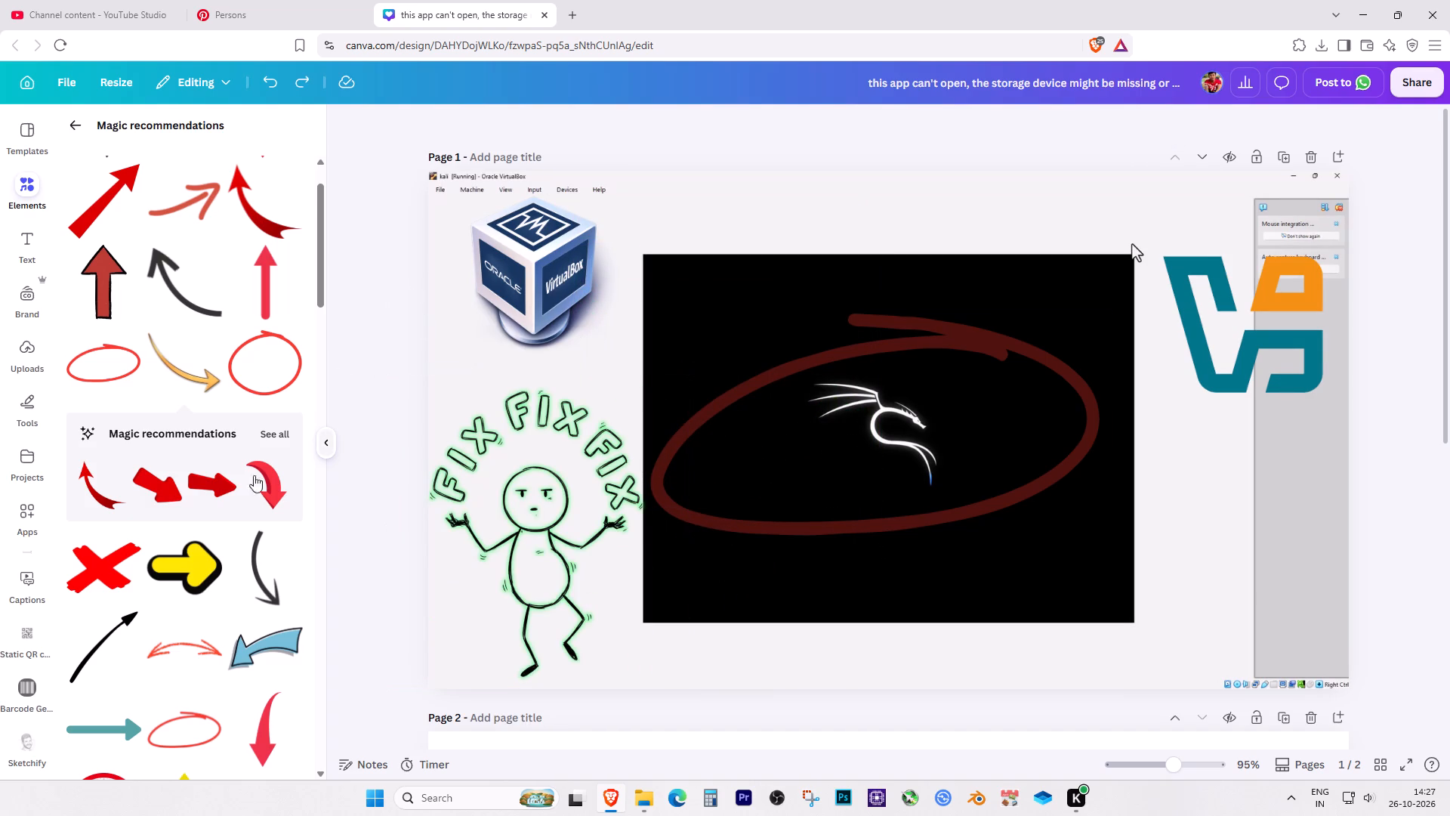
Add the curved orange arrow to the page, shrink it, and rotate it over the stickman toward the black screen.
drag(193, 372, 862, 344)
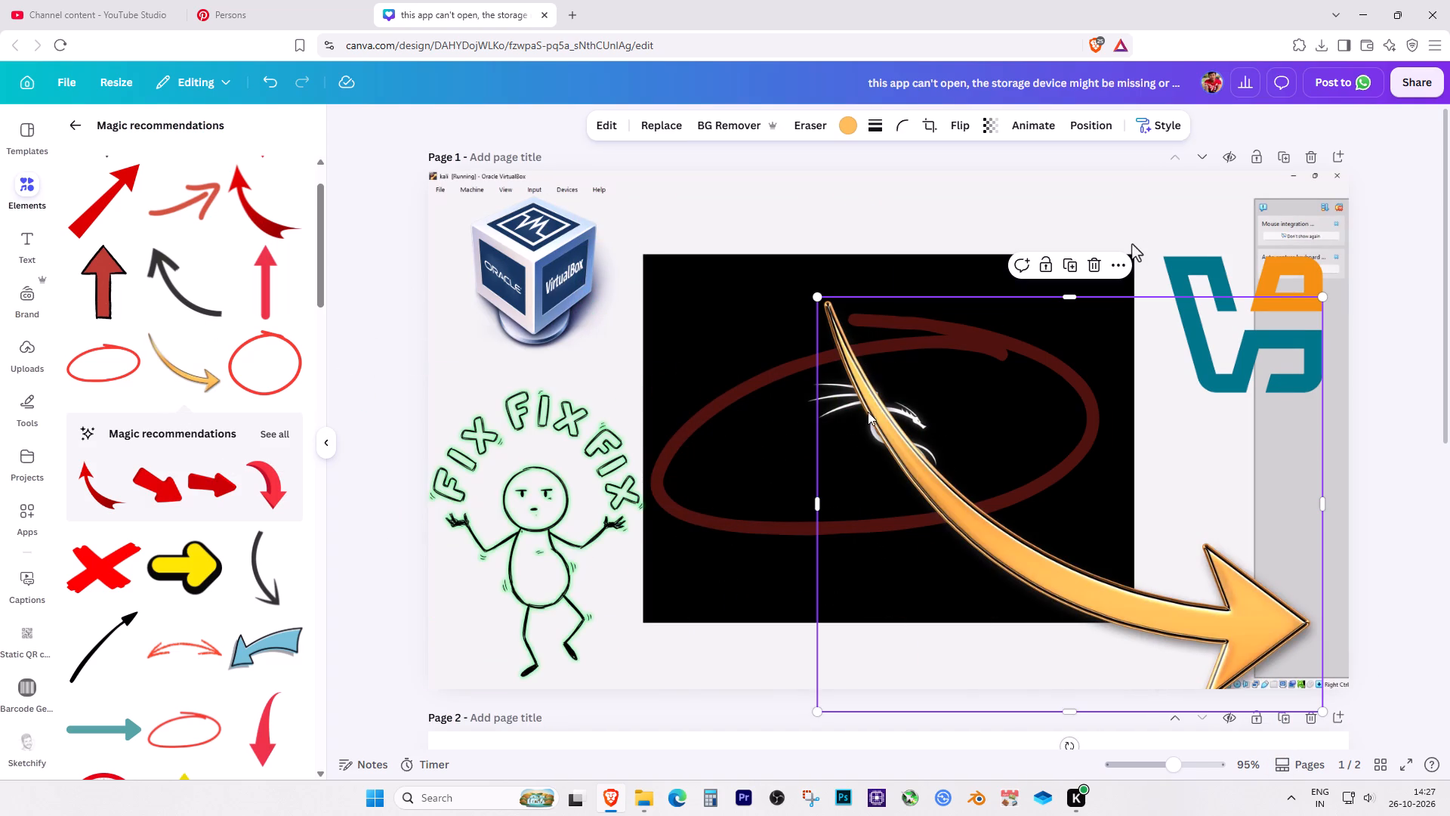
drag(814, 298, 1075, 549)
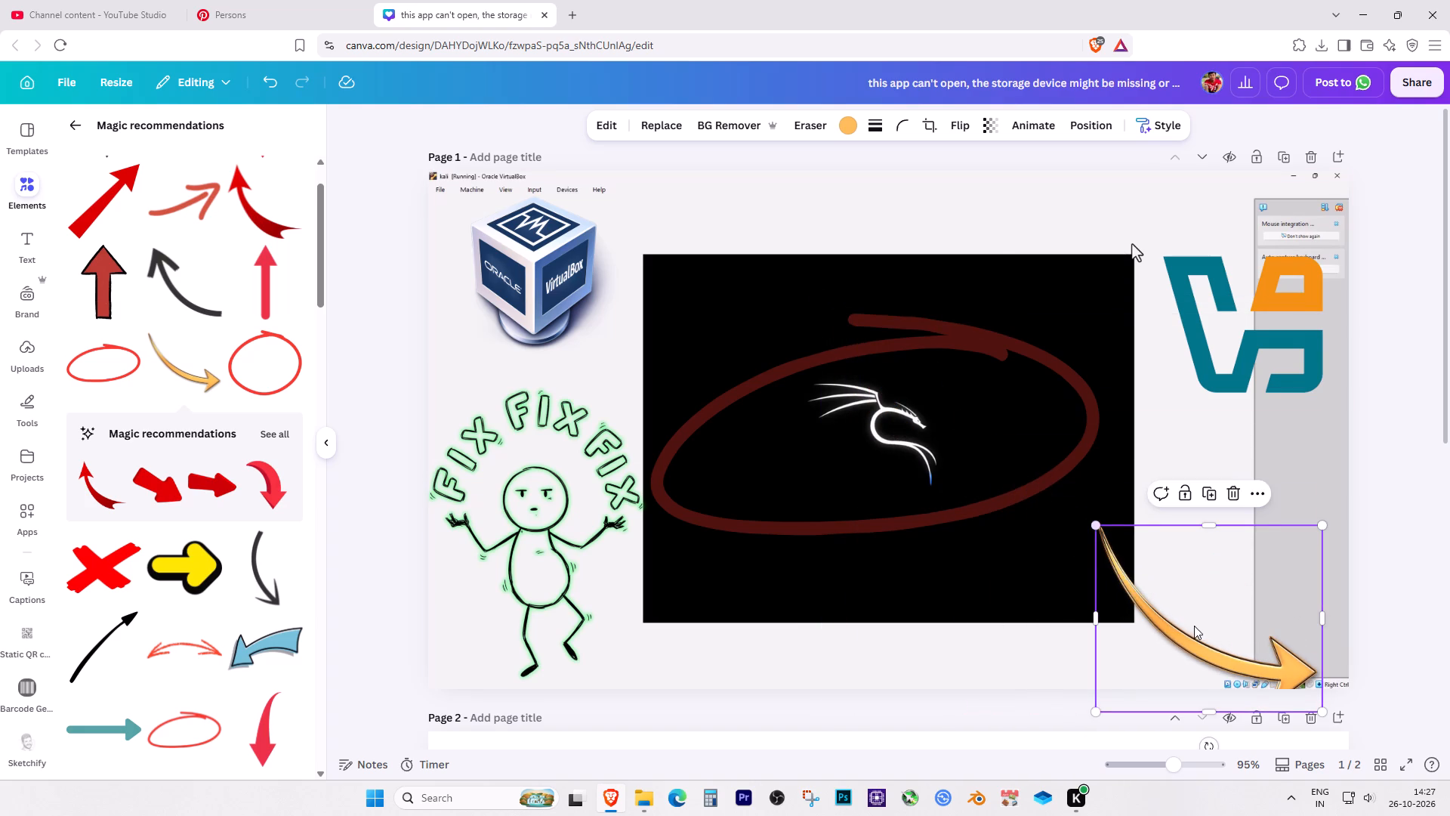
drag(1194, 626, 609, 421)
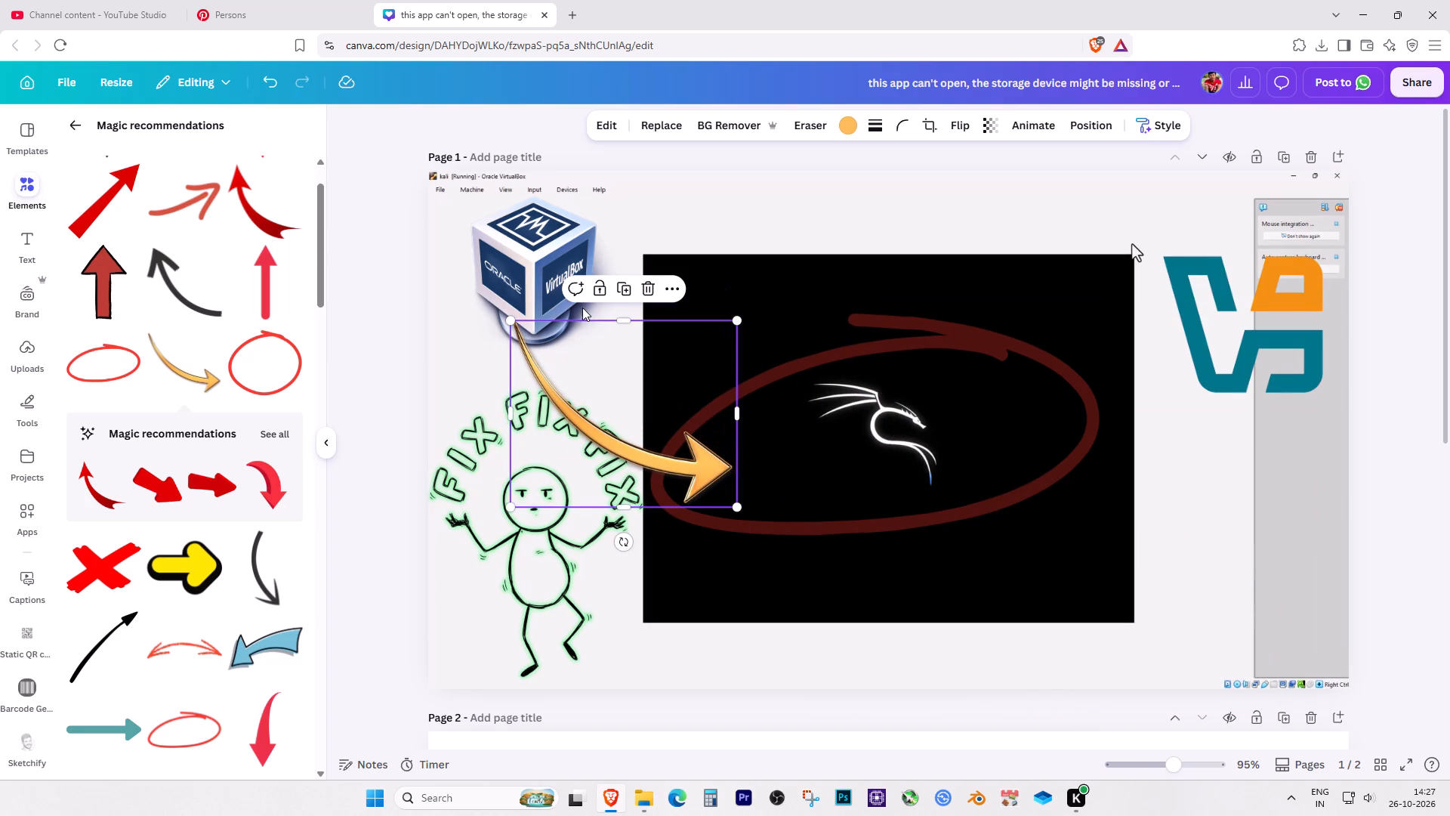
drag(617, 543, 677, 486)
drag(711, 514, 711, 514)
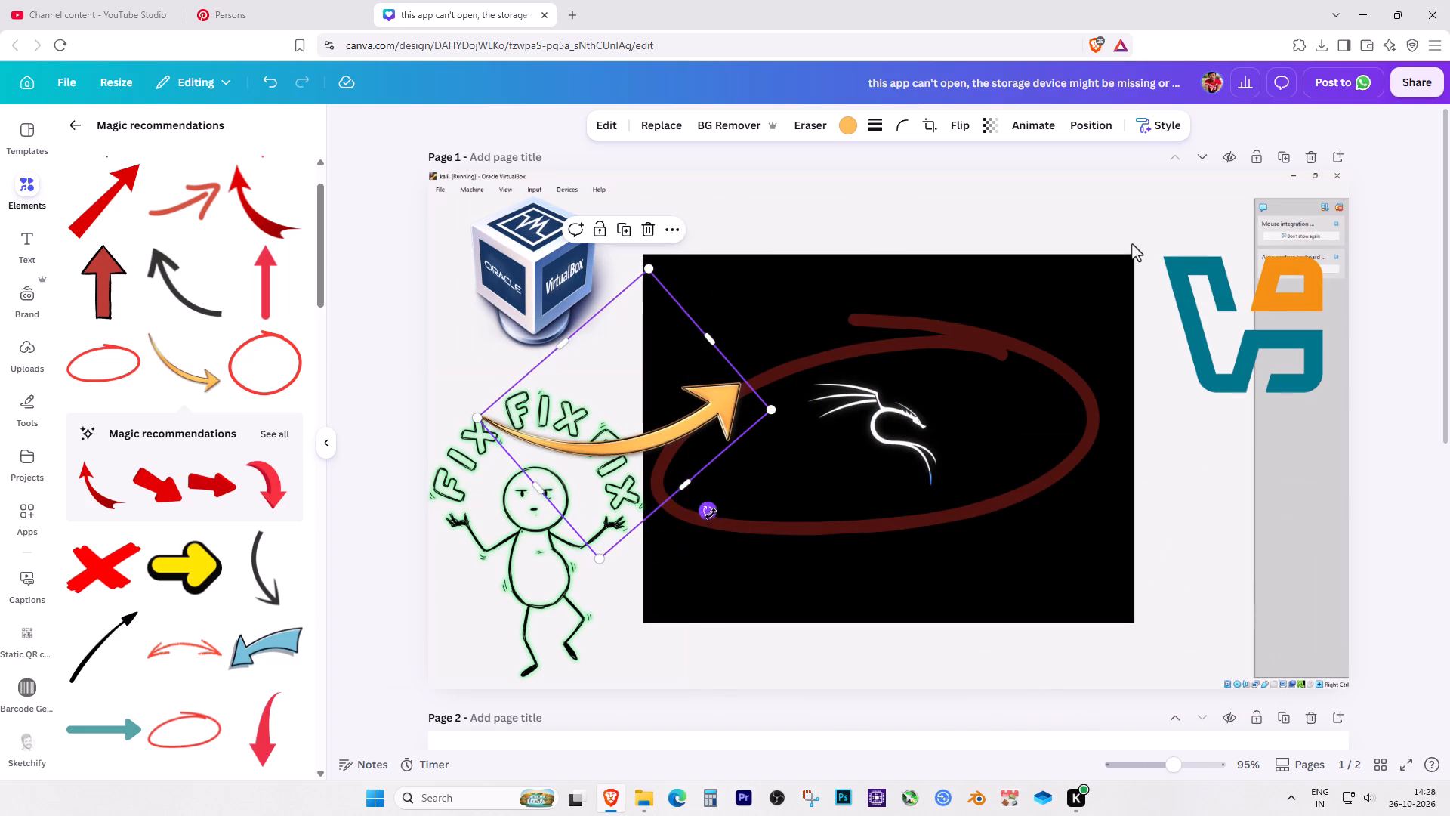
drag(711, 514, 689, 518)
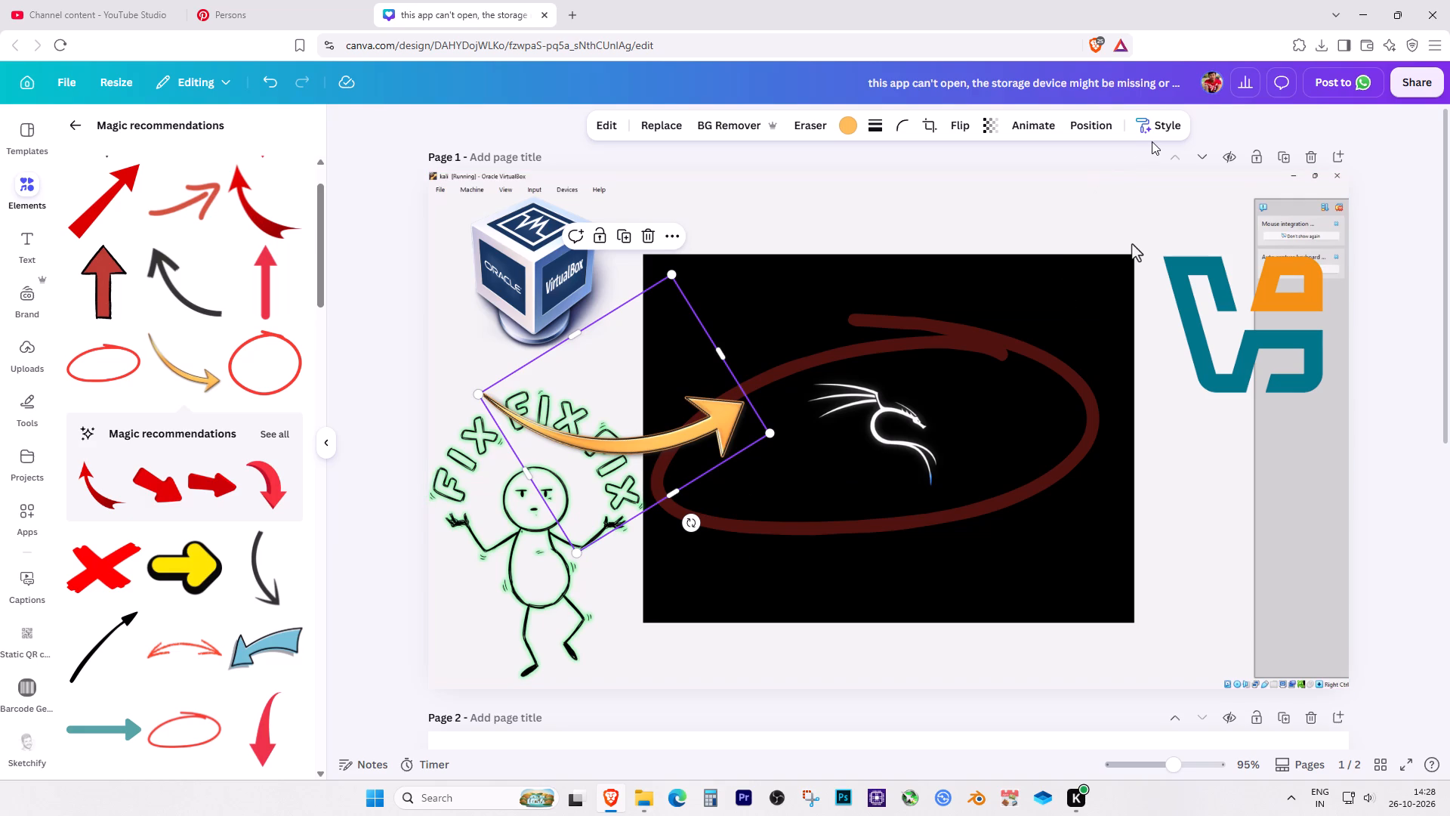
Flip the orange arrow horizontally and rotate it so it arches upward and points toward the dragon logo.
click(946, 132)
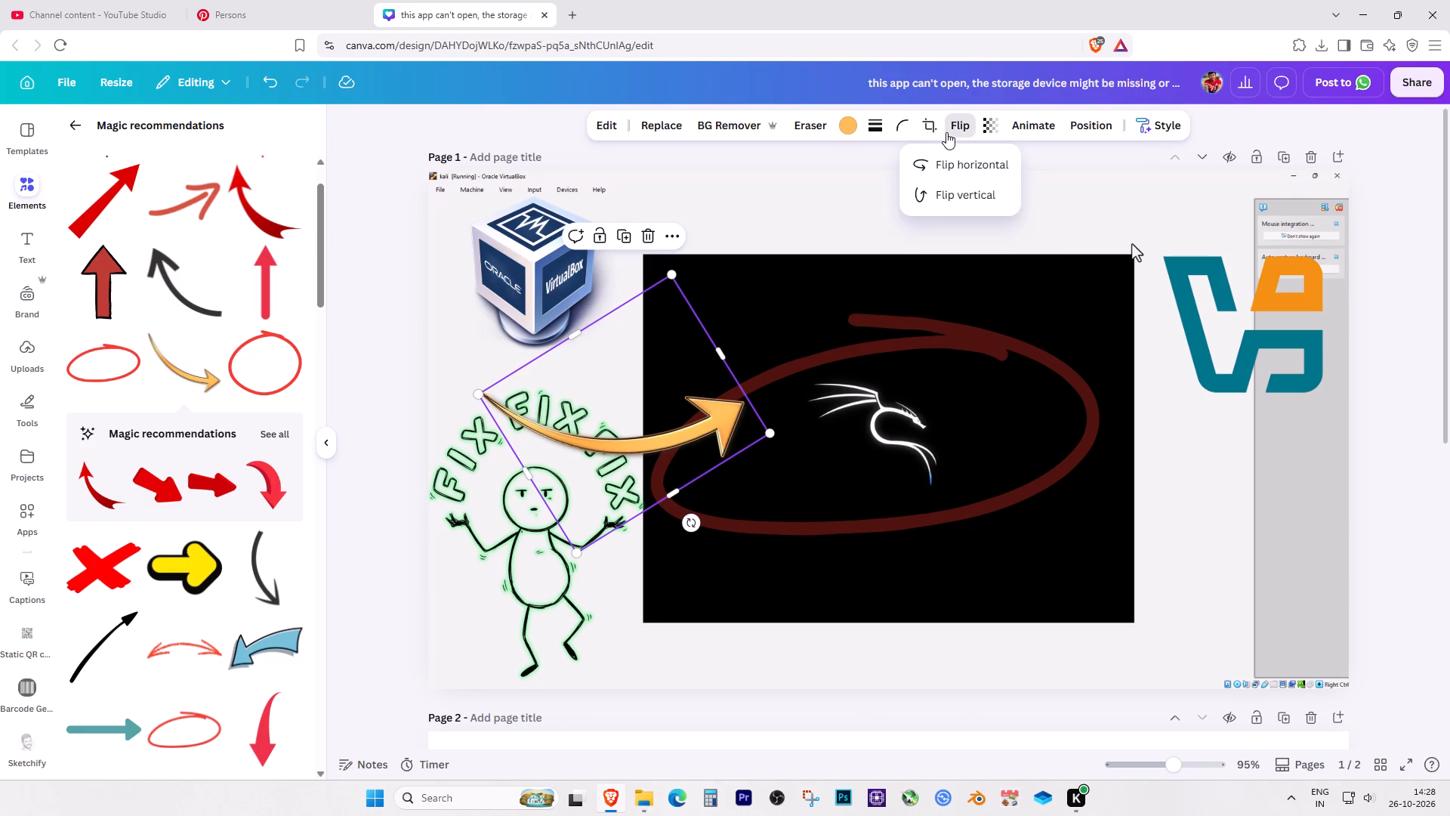
click(958, 165)
click(958, 165)
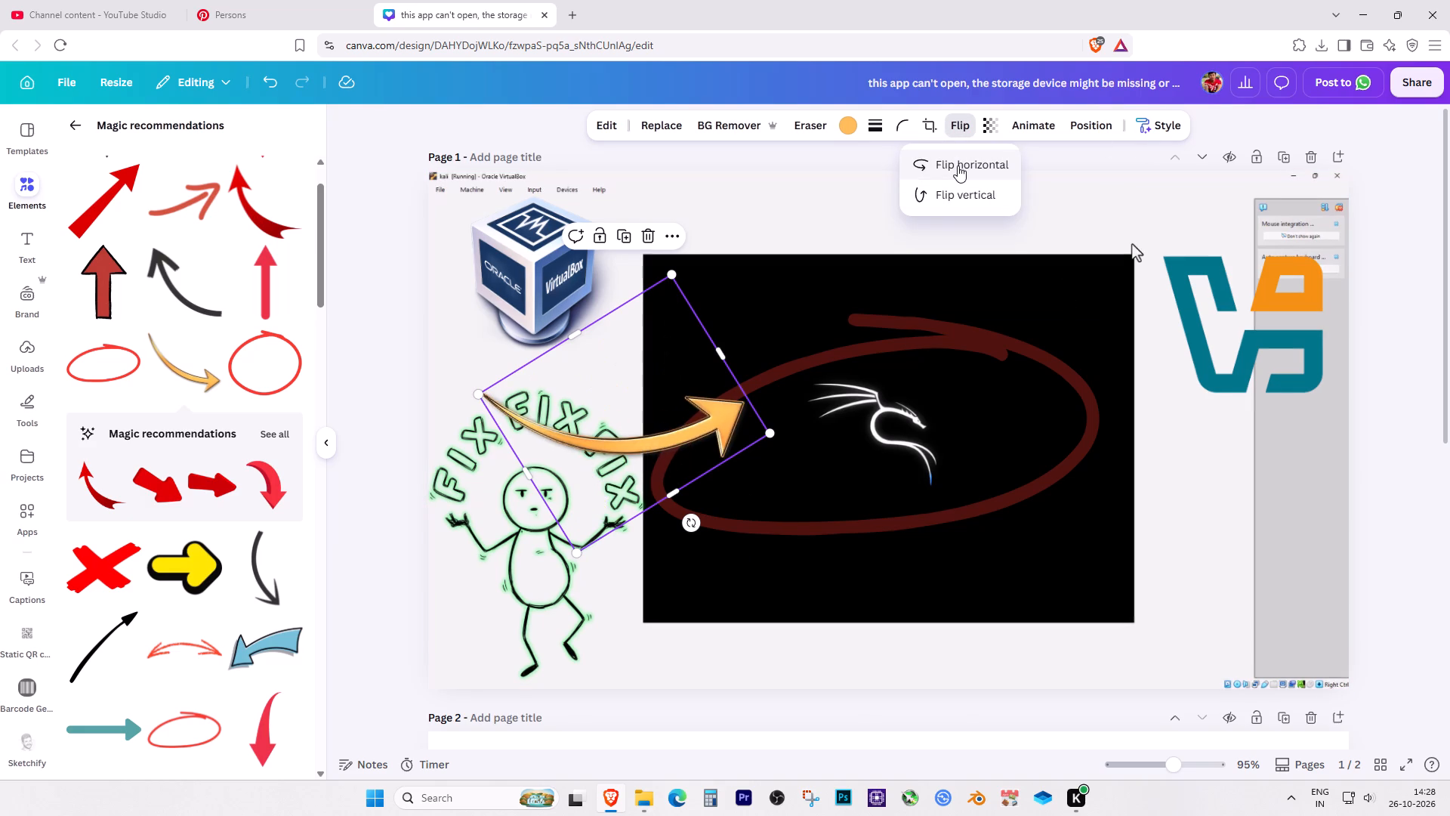
click(958, 165)
drag(686, 524, 772, 491)
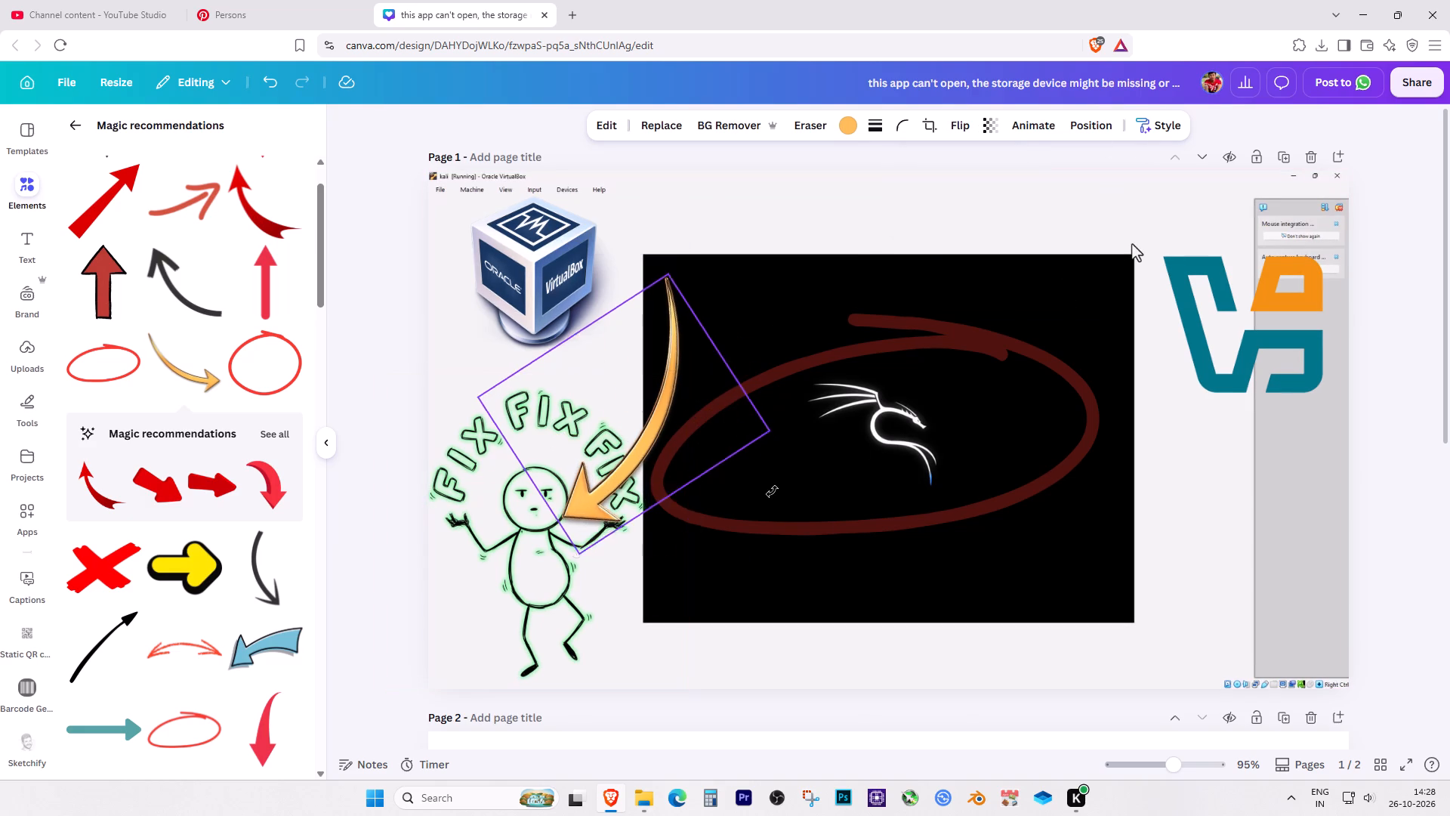
drag(772, 491, 677, 314)
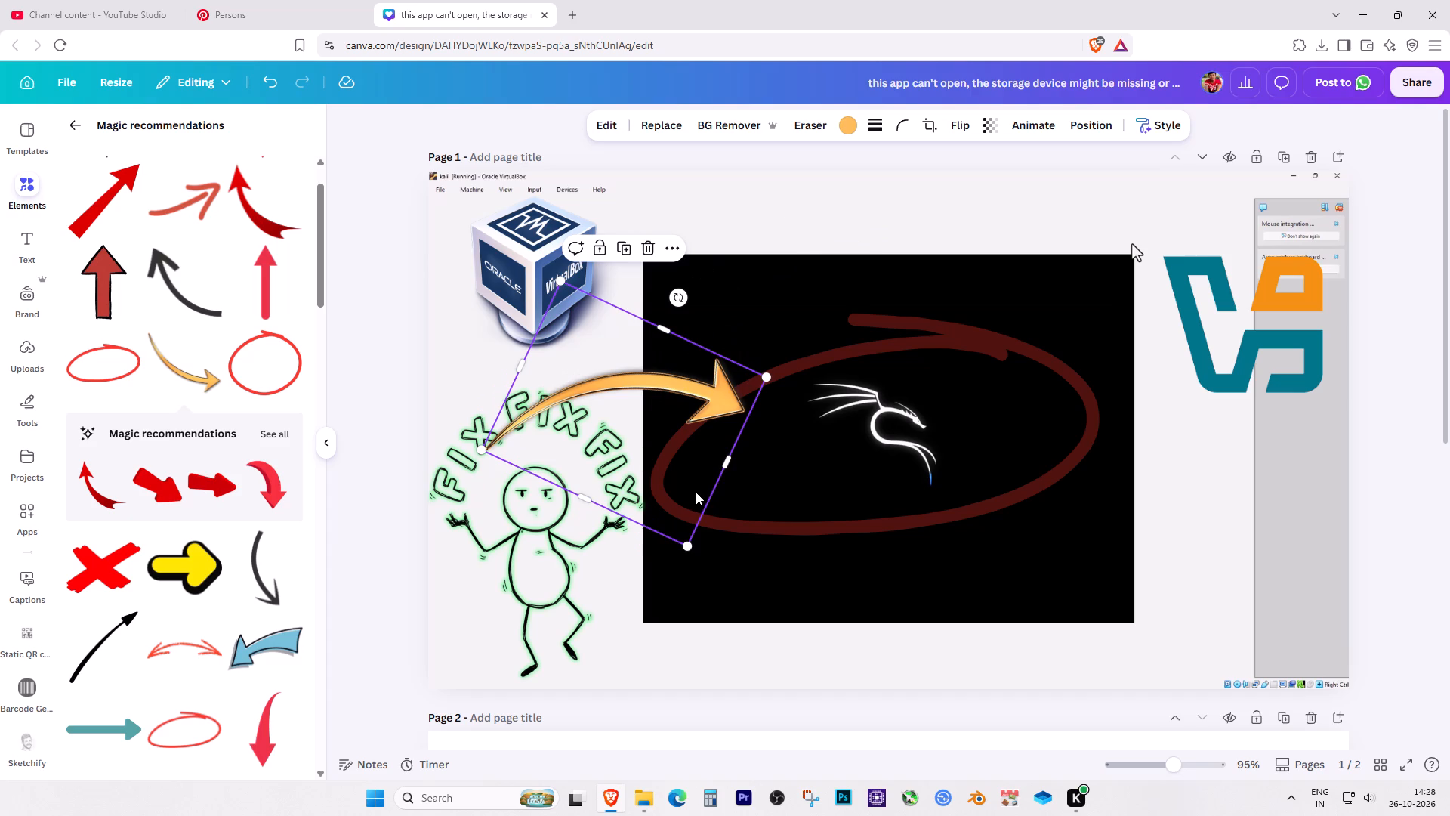
Resize and position the orange arrow so it runs from the stickman's FIX lettering to just before the dragon logo.
drag(690, 545, 629, 448)
drag(606, 397, 625, 402)
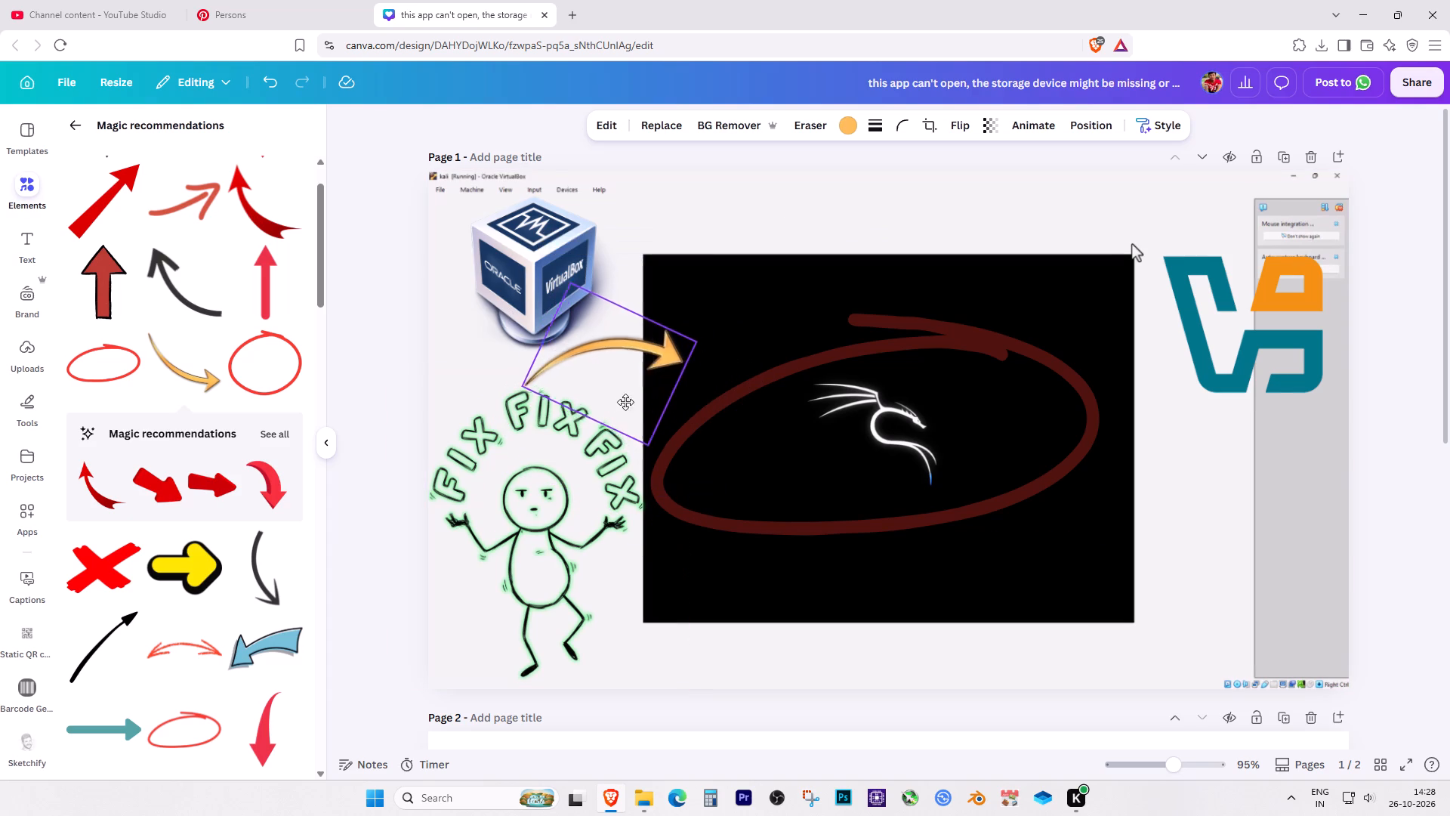
drag(625, 402, 658, 422)
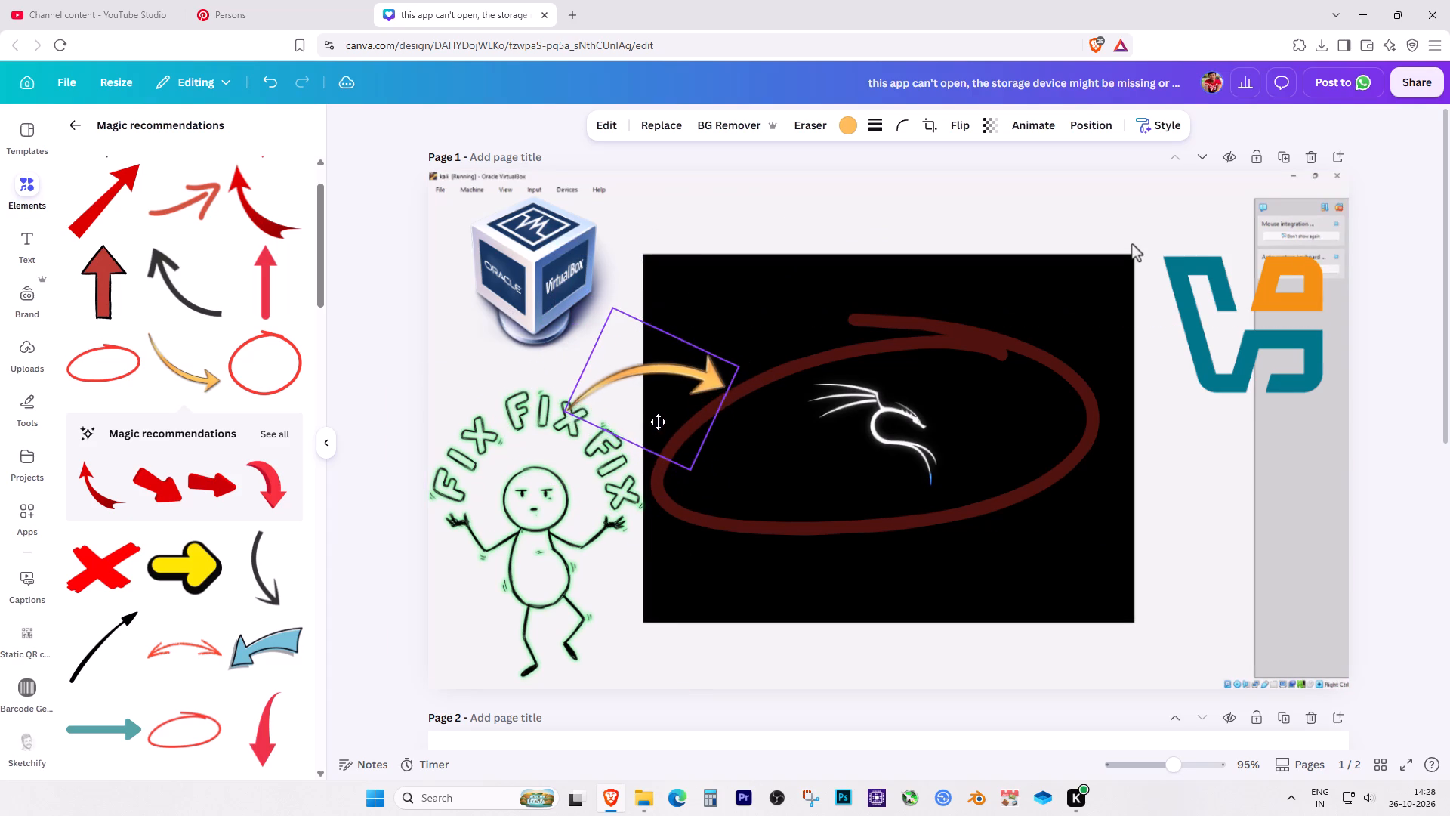
drag(658, 422, 681, 437)
drag(761, 381, 788, 381)
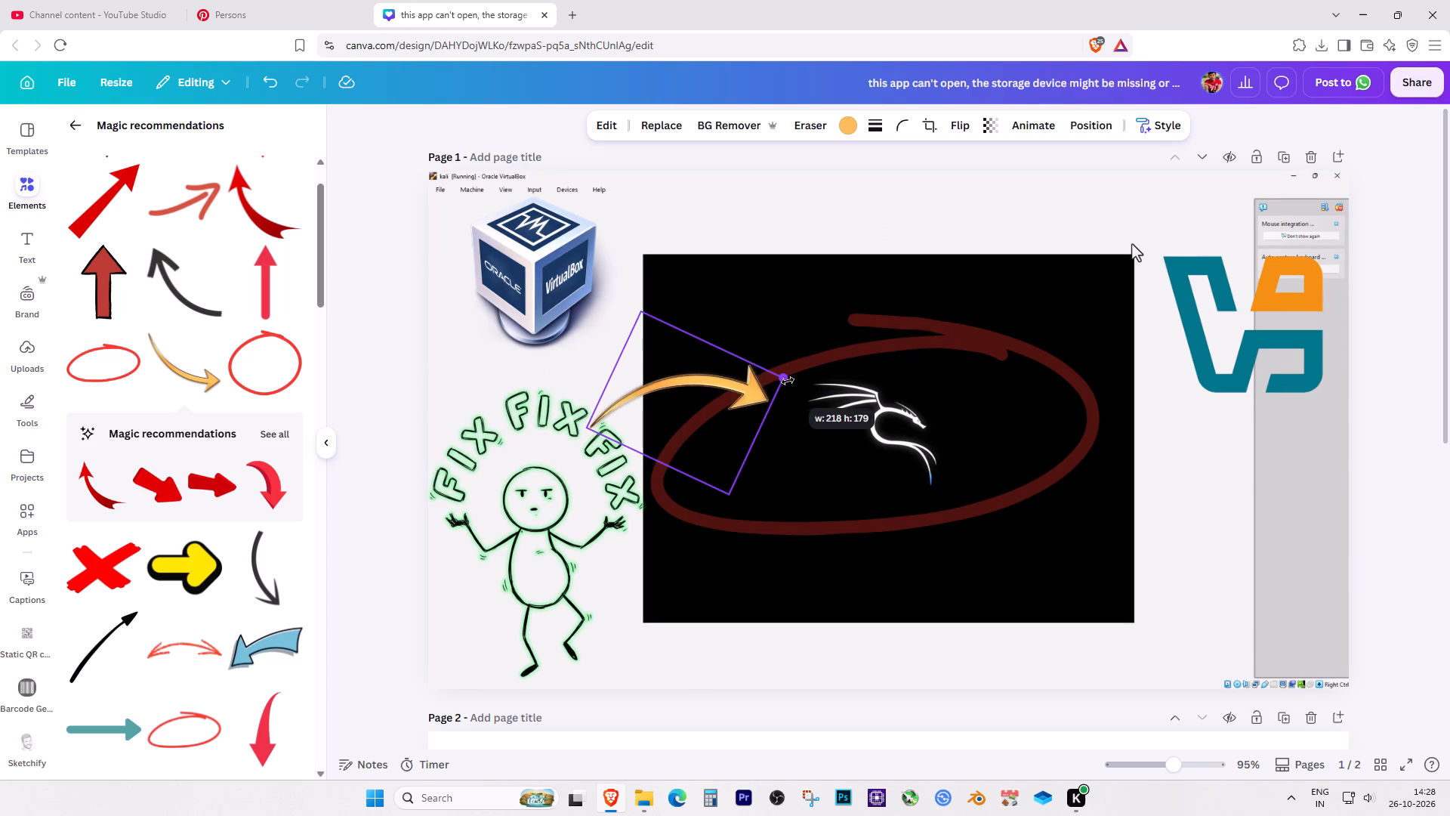
drag(788, 381, 816, 386)
drag(754, 400, 744, 422)
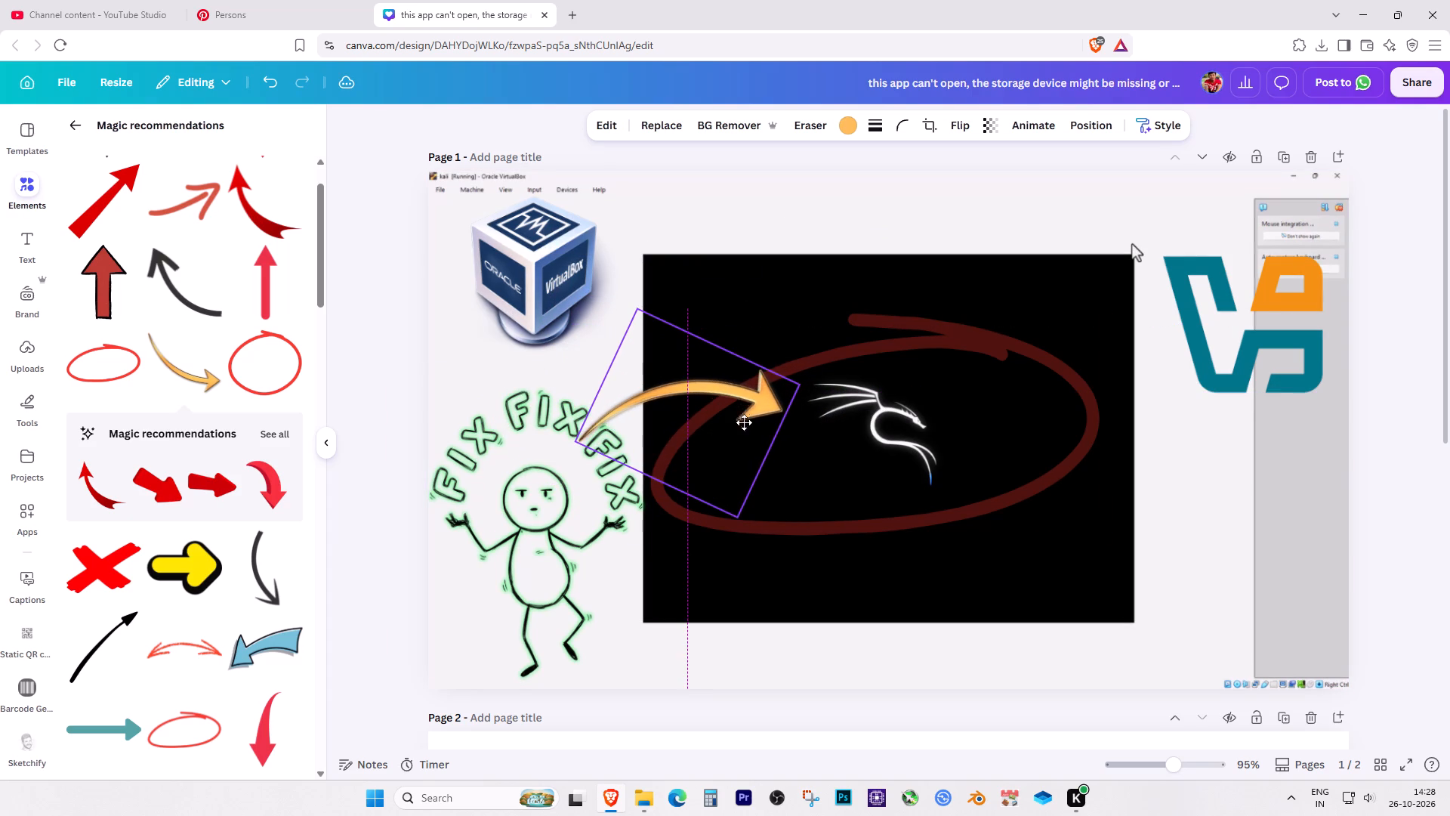
drag(744, 422, 732, 424)
click(1190, 580)
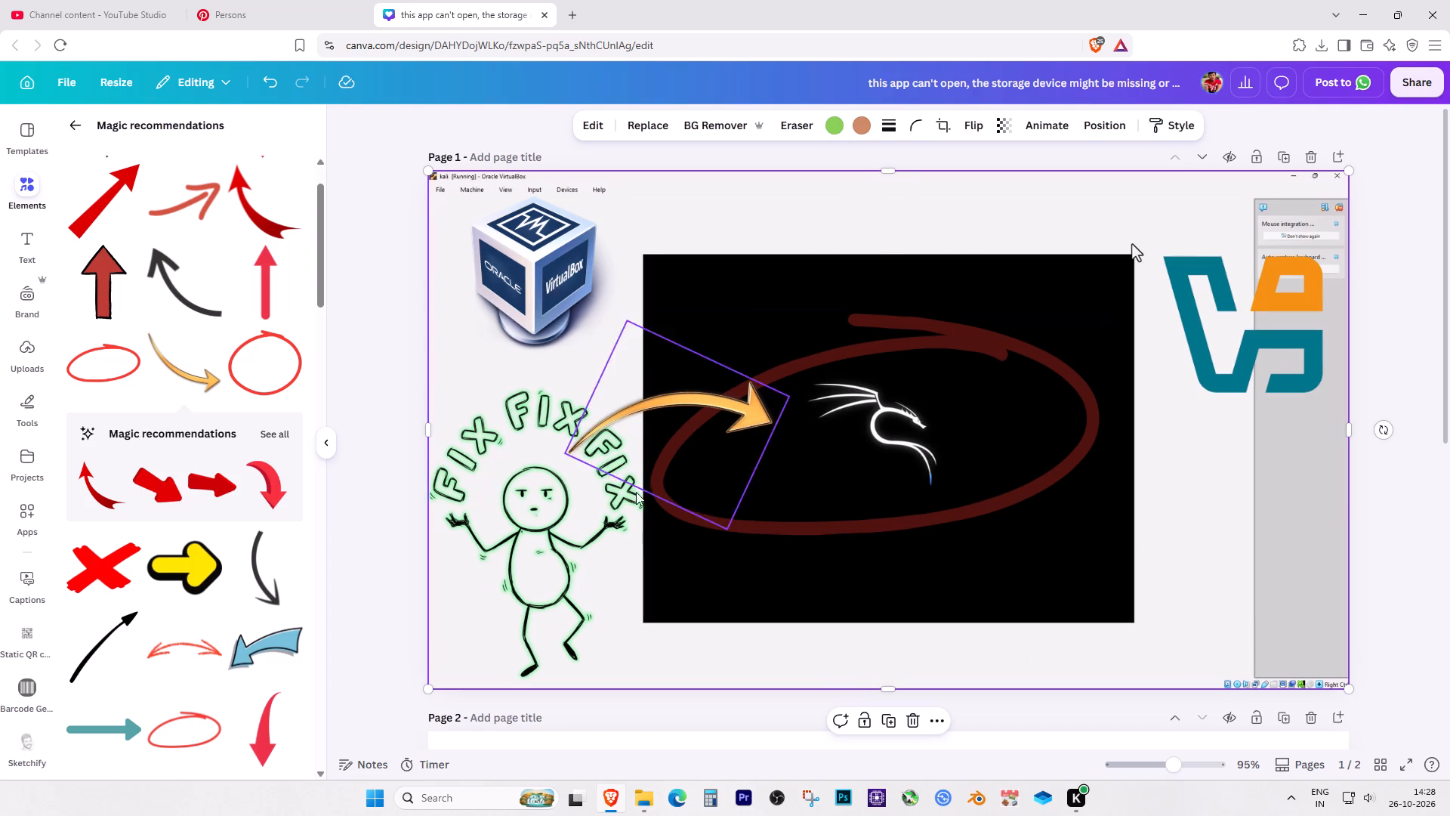
Download only page 1 as a high-quality PNG at 1,920 × 1,080 px and save it in the Downloads folder.
click(1417, 88)
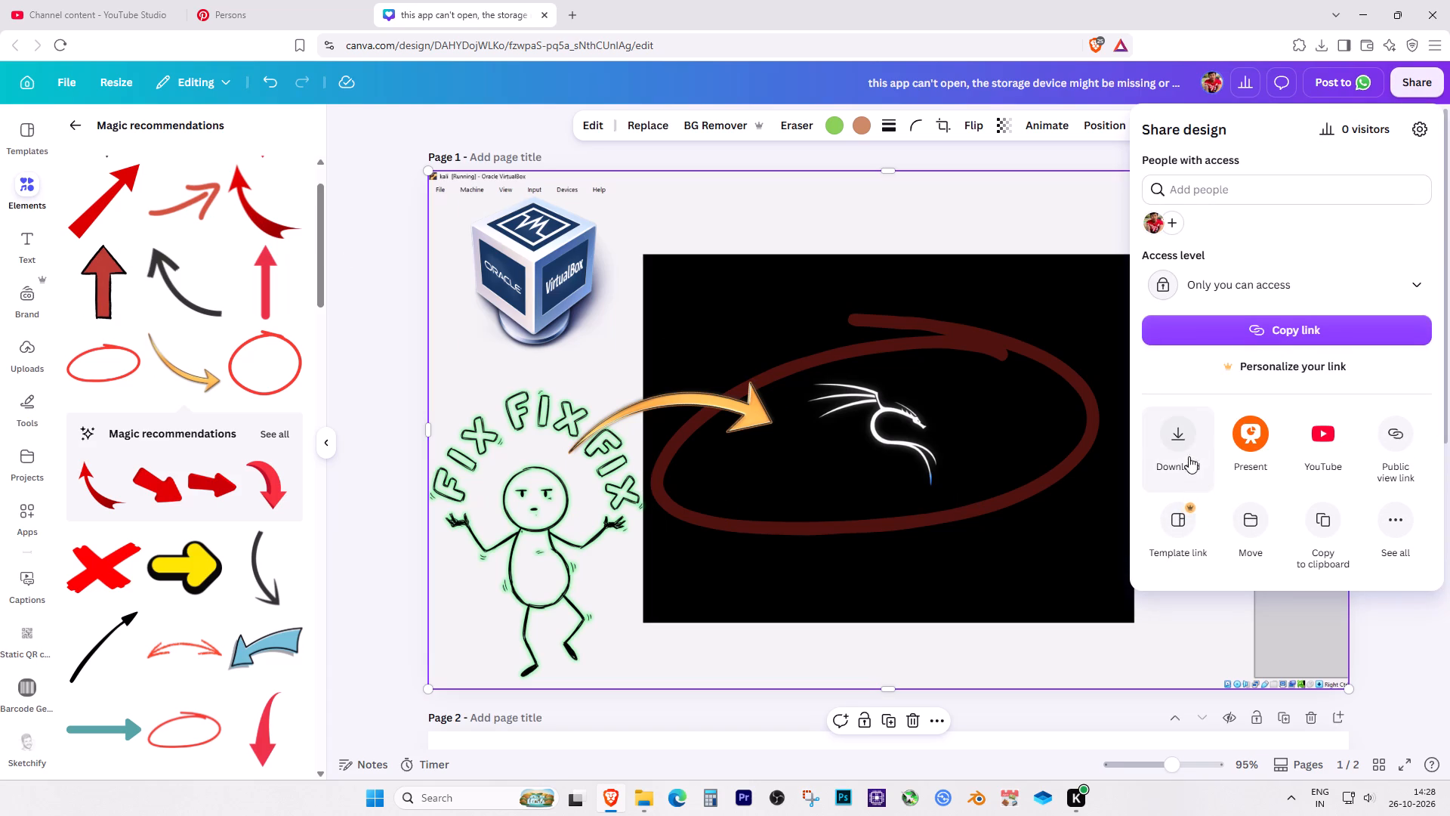
click(1186, 440)
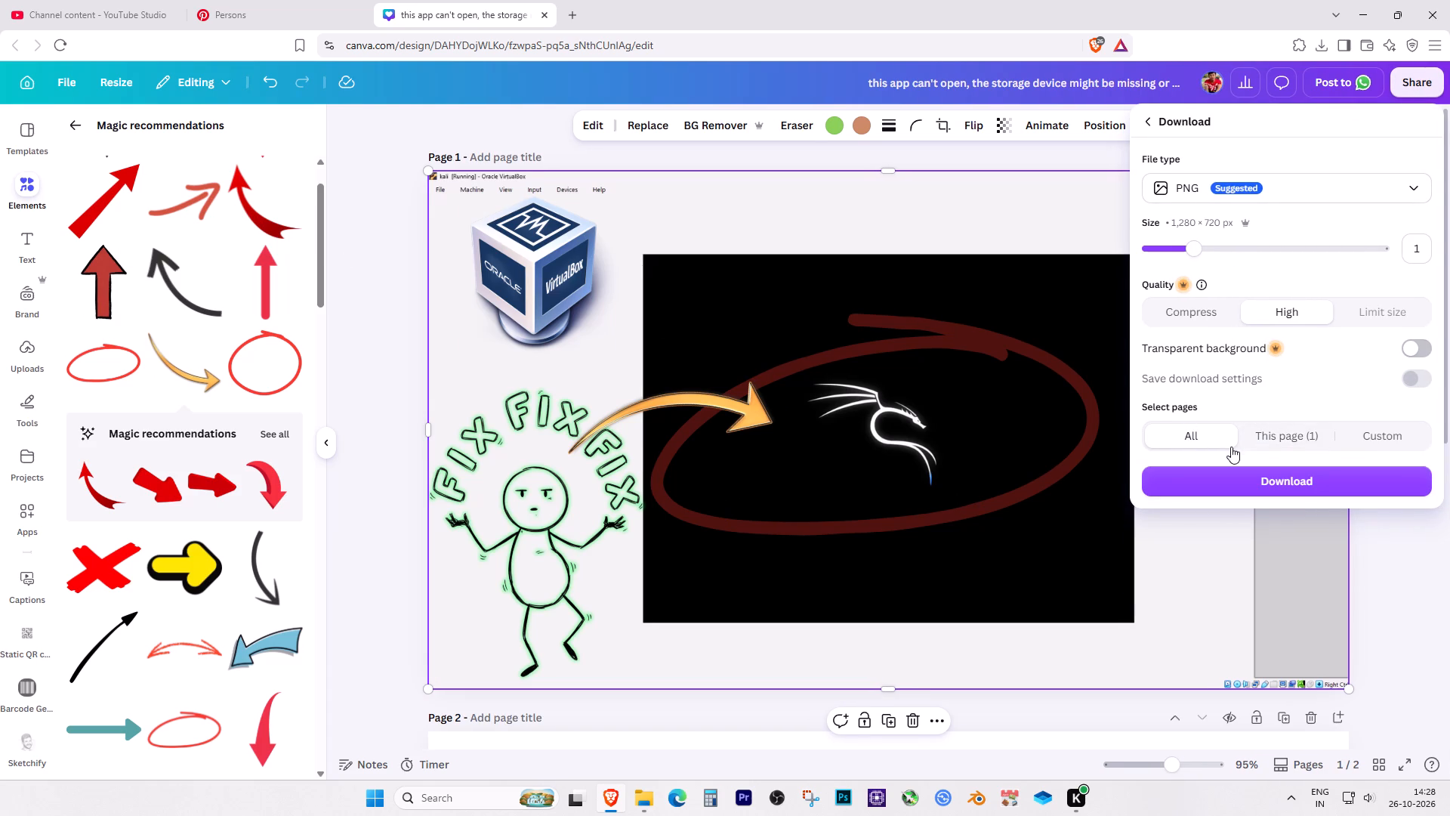
click(1306, 433)
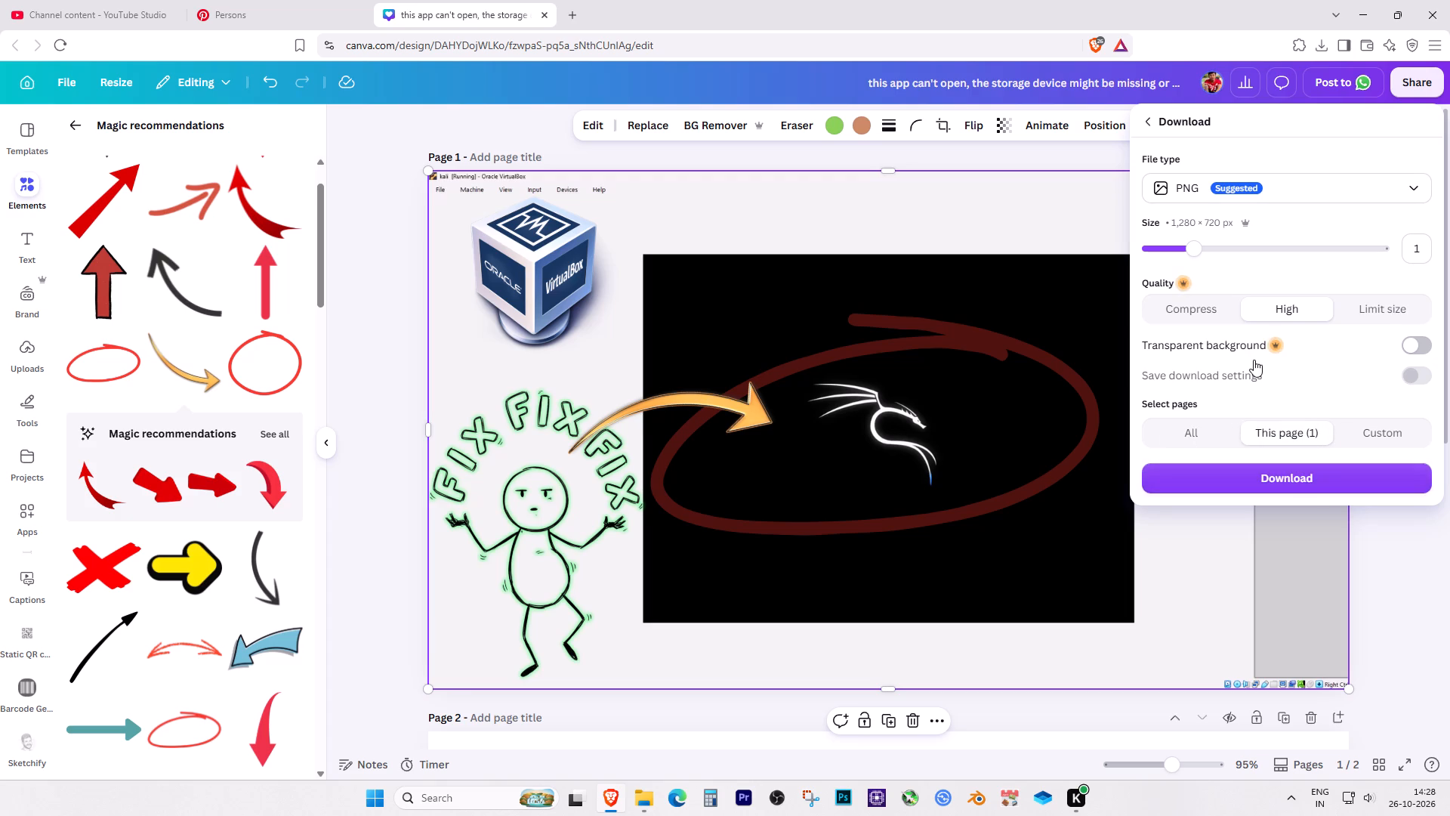
drag(1199, 249, 1245, 253)
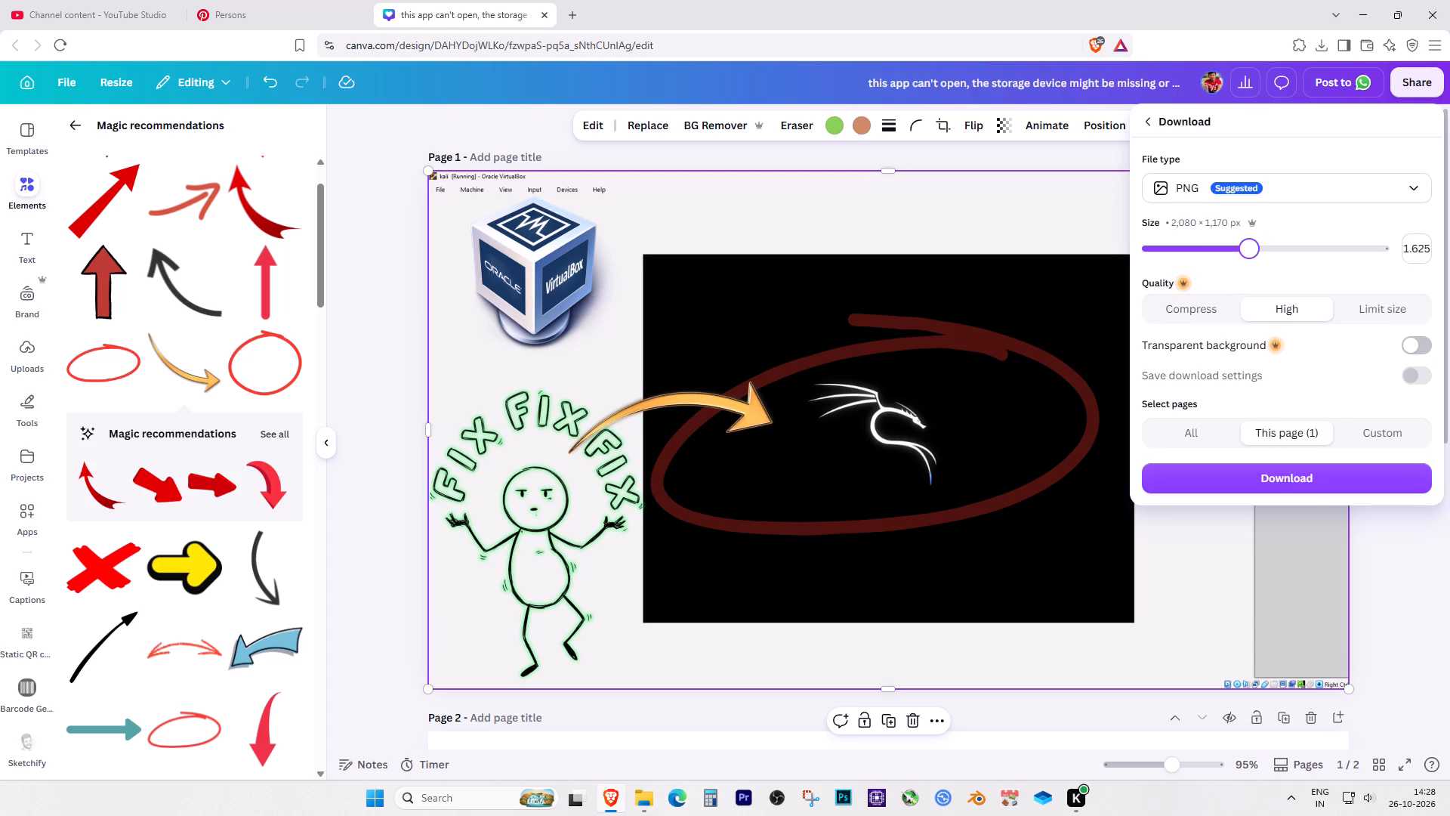
drag(1245, 253, 1241, 254)
click(1188, 306)
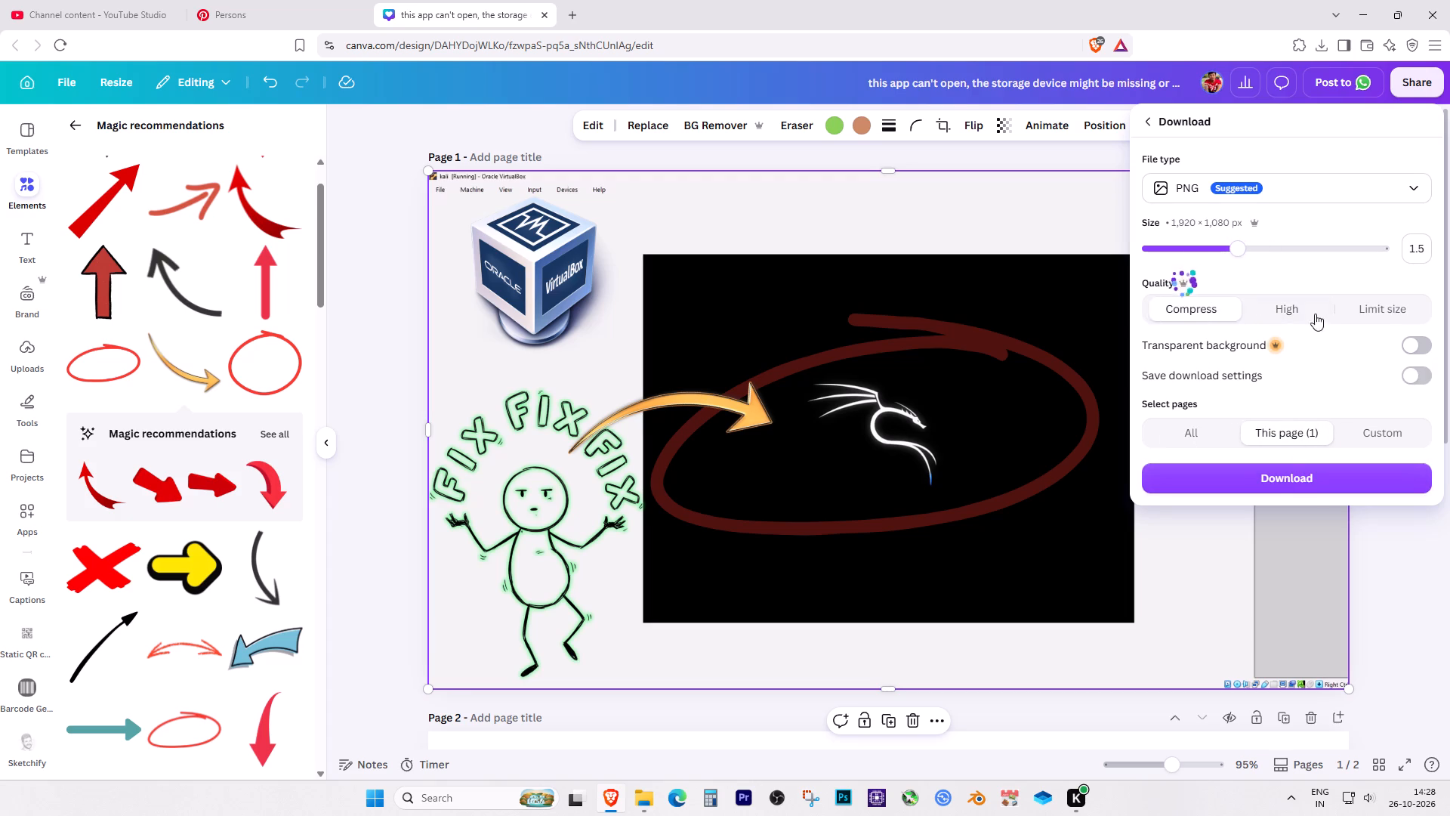
click(1283, 319)
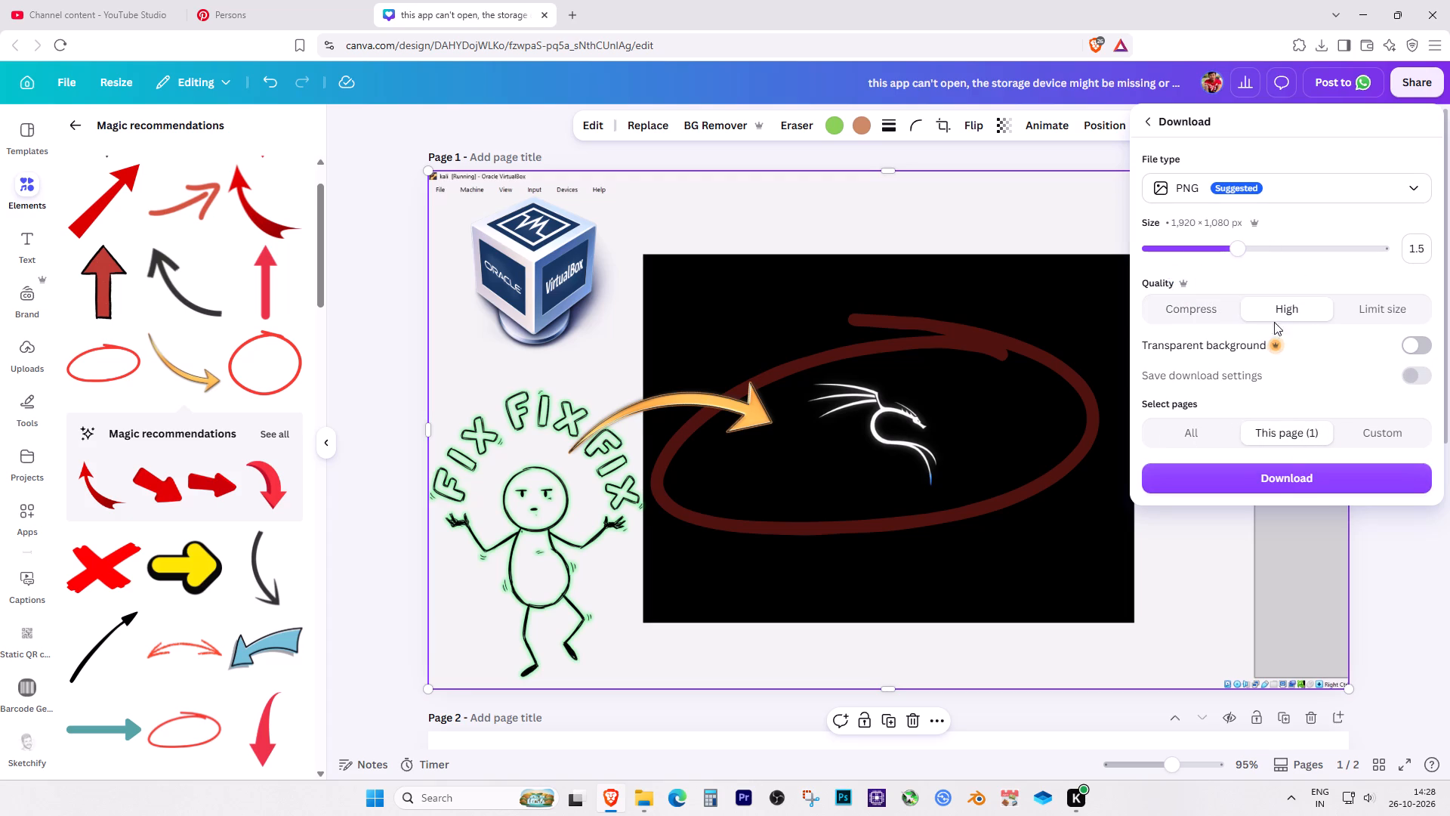
click(1218, 428)
click(1288, 437)
click(1275, 481)
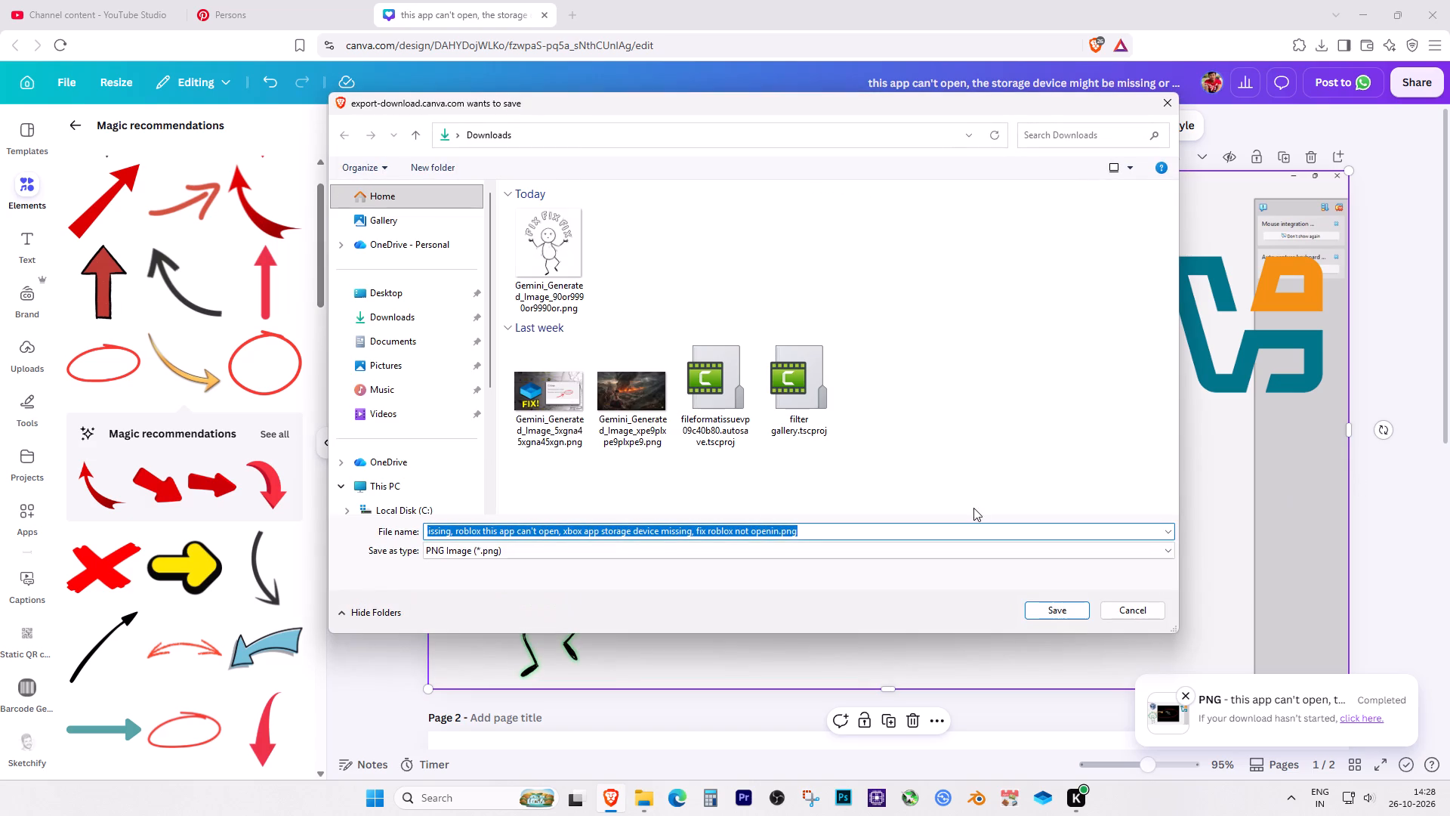
click(414, 320)
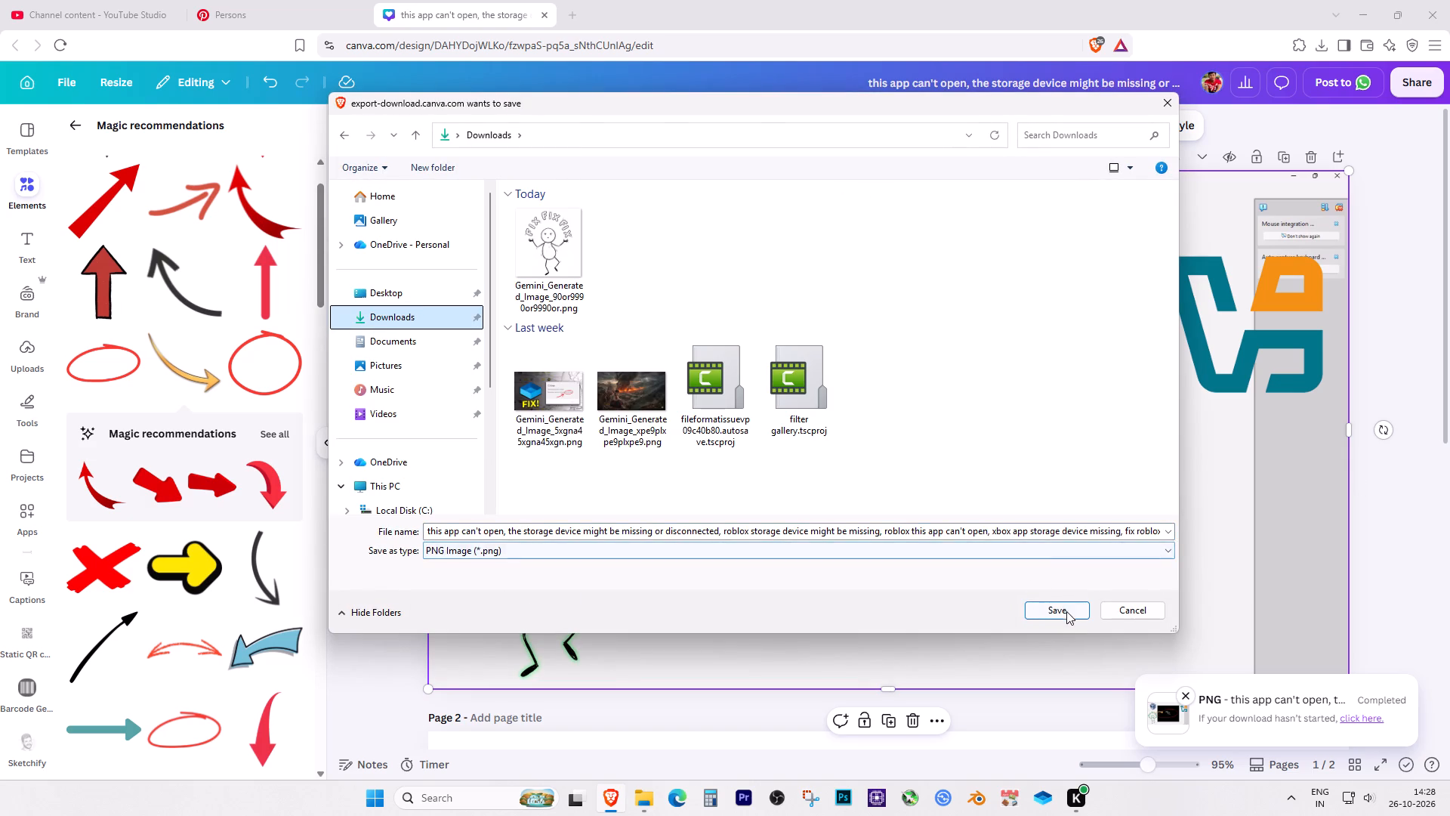
click(1066, 611)
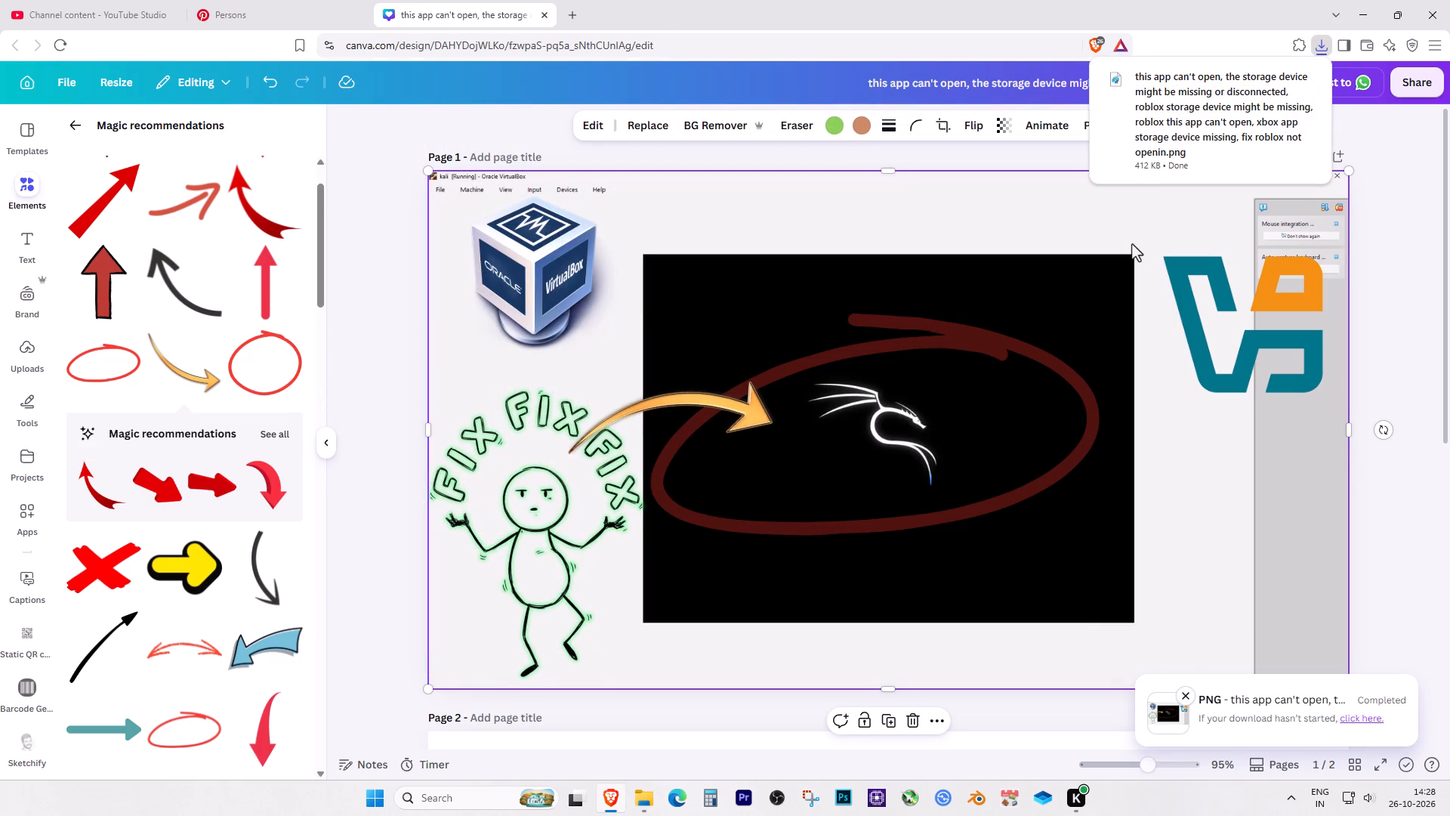
Close the Canva design and the Pinterest page to return to the video upload in YouTube Studio.
click(545, 16)
click(362, 7)
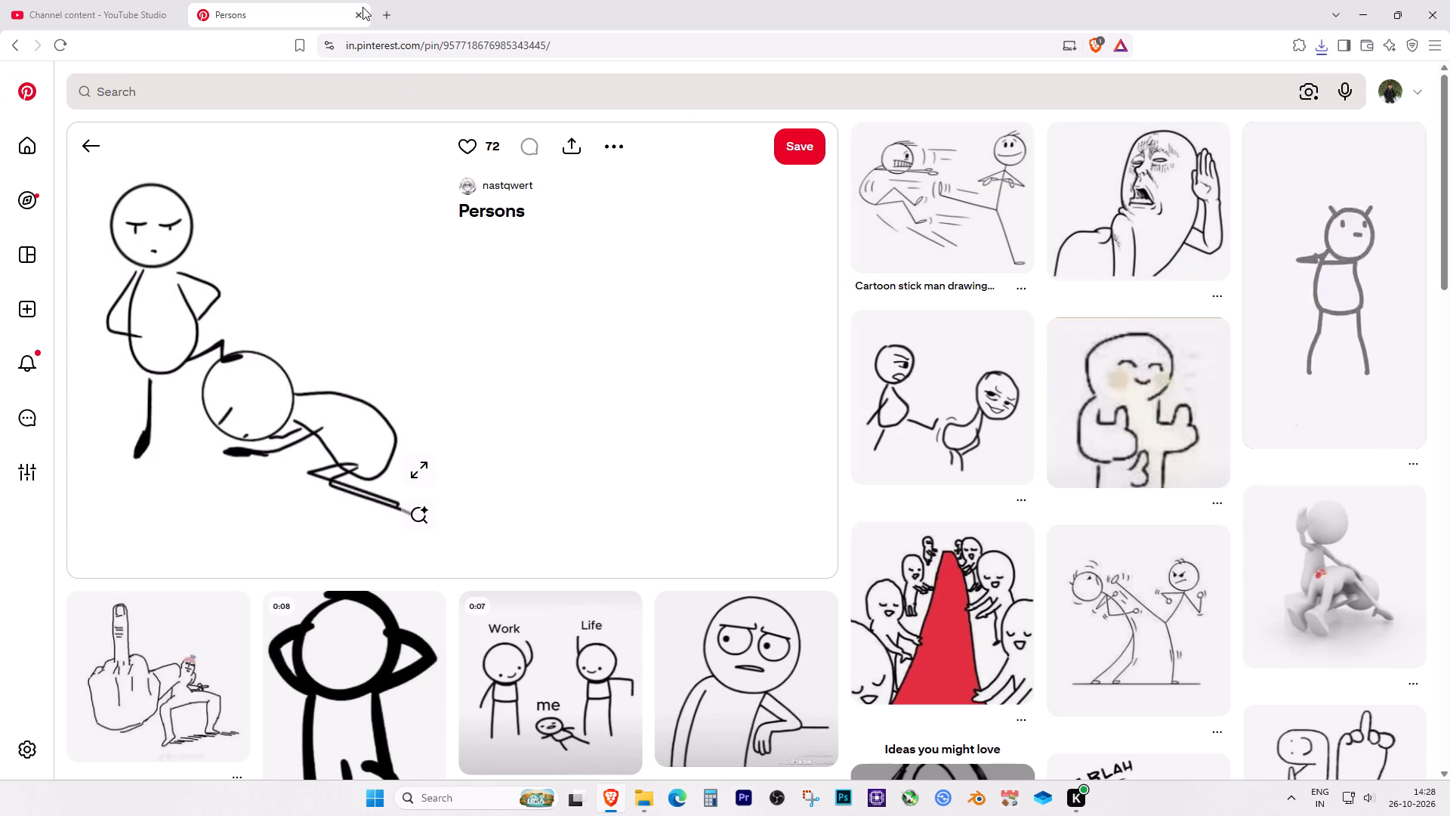
click(360, 22)
click(357, 12)
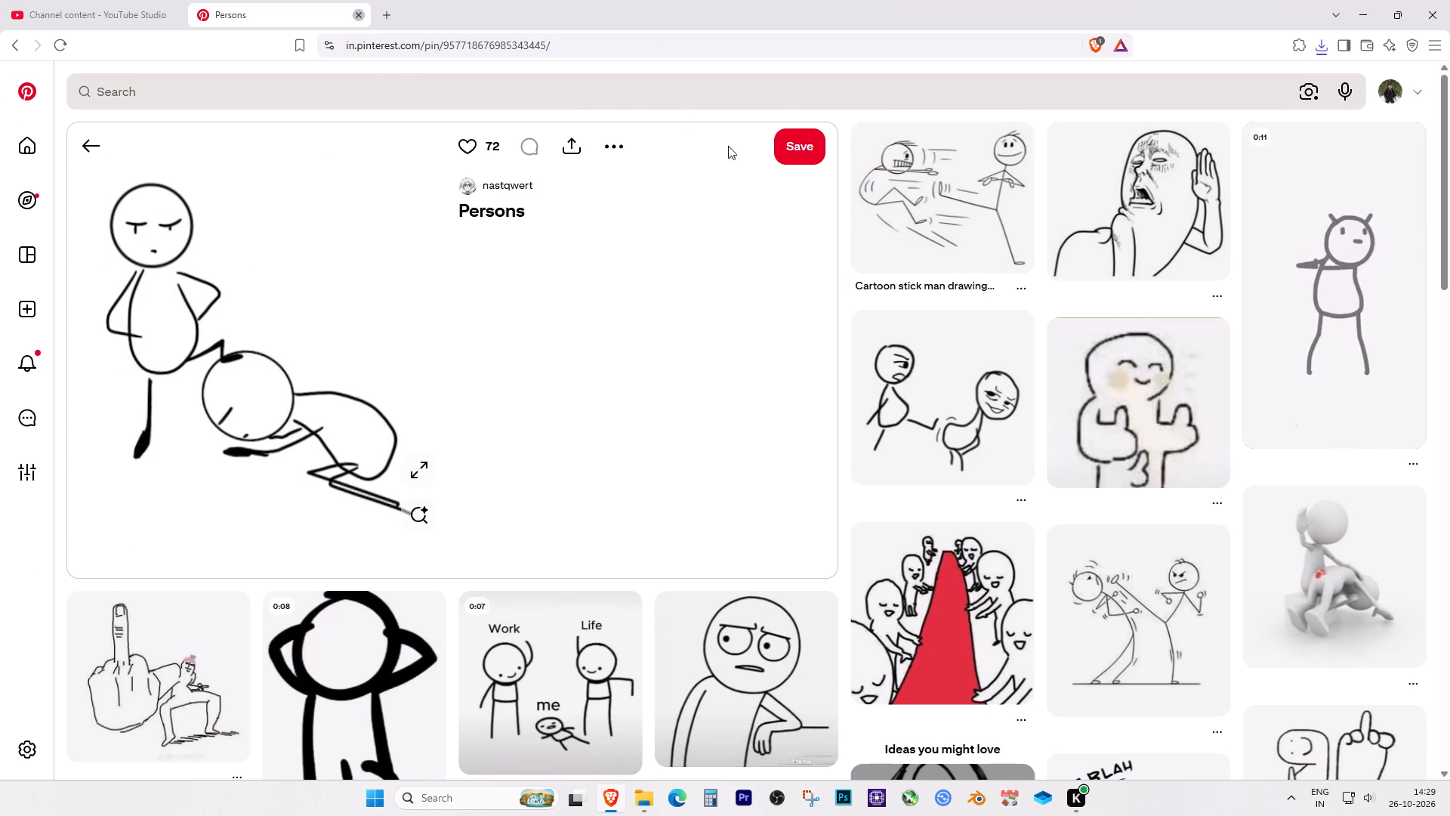
Upload the newly downloaded PNG from the recent downloads as the video's thumbnail.
scroll(782, 522, down, 17)
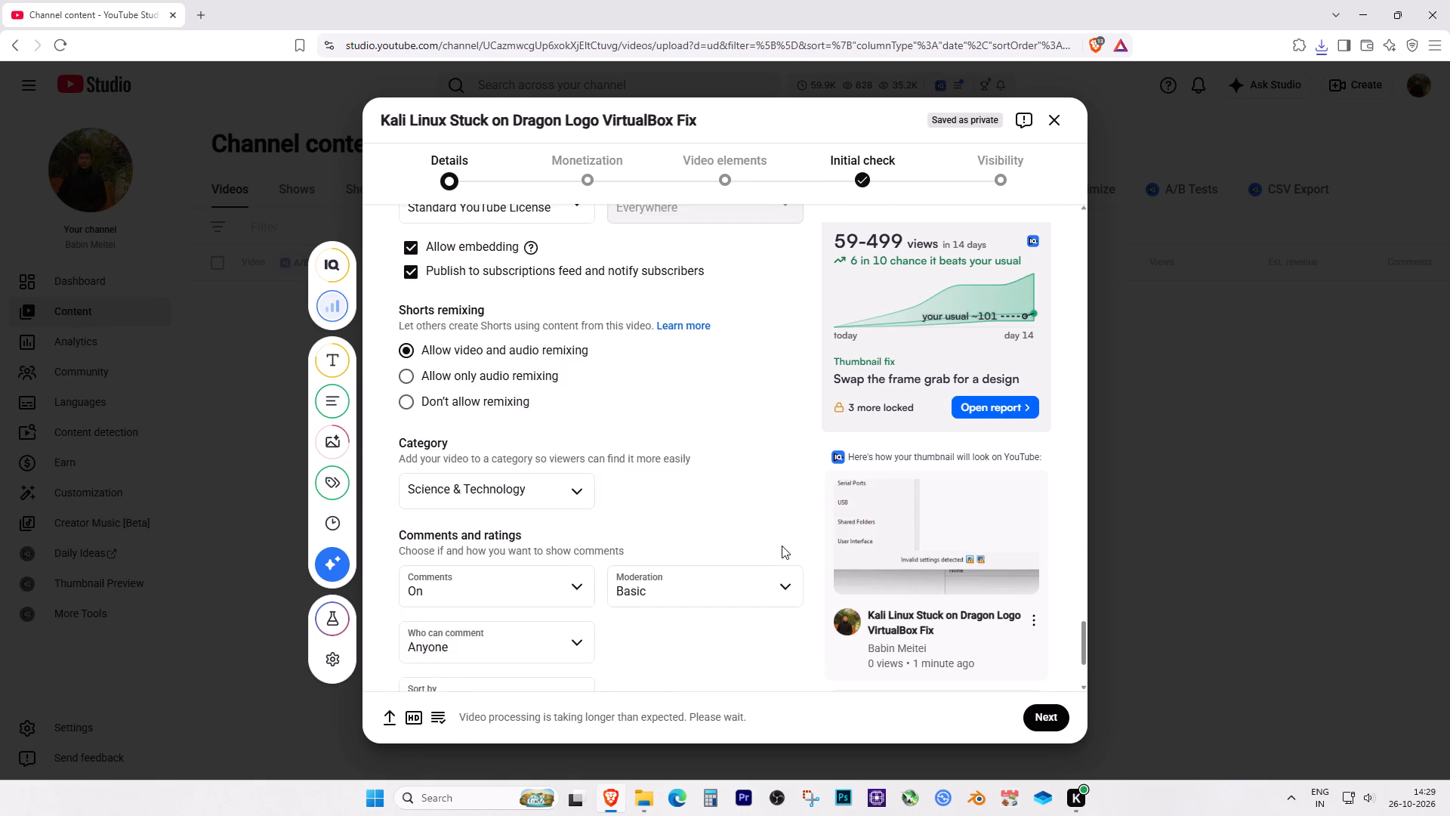
scroll(782, 546, down, 3)
scroll(782, 546, up, 20)
scroll(782, 546, up, 1)
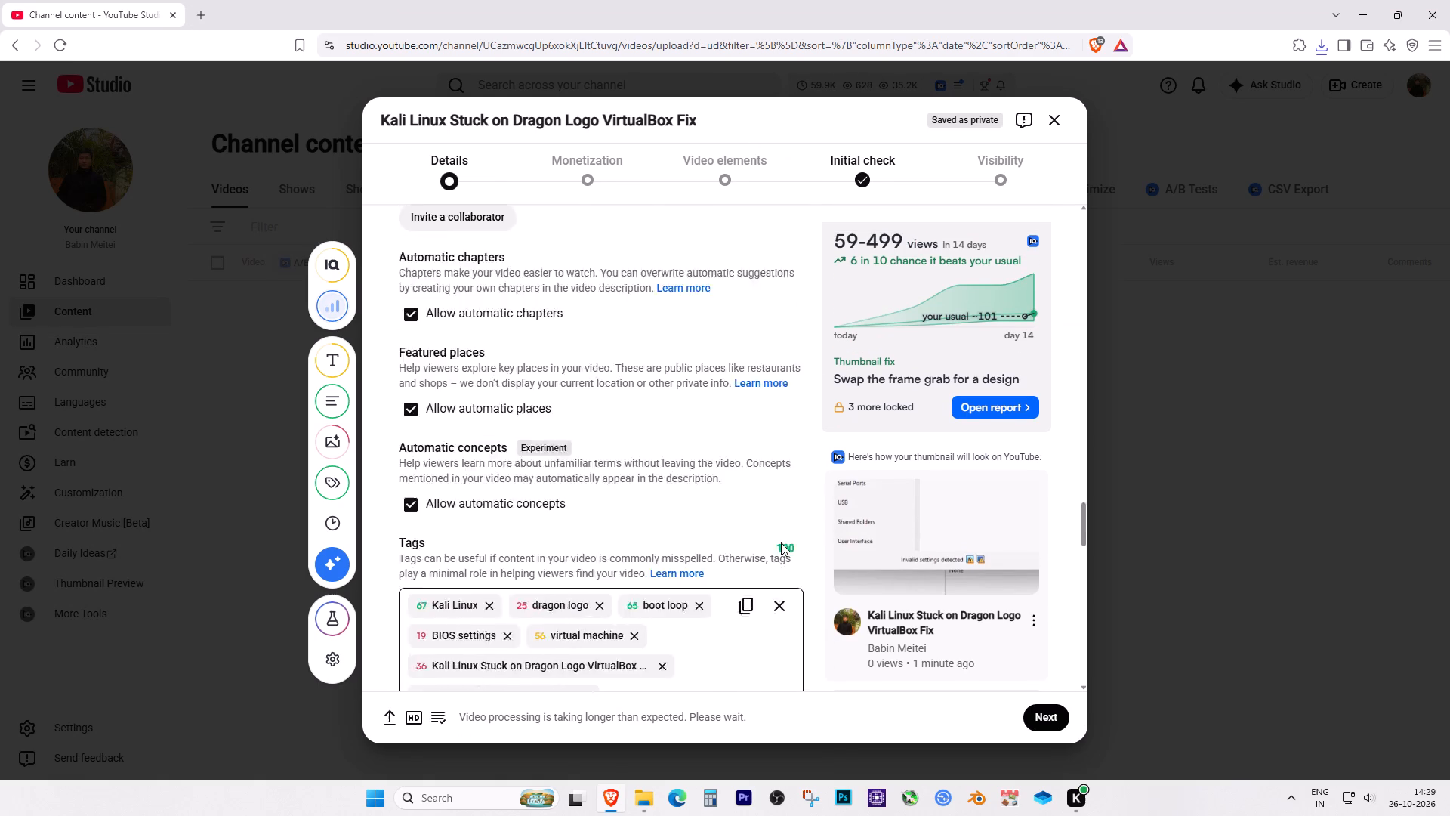
scroll(781, 542, up, 18)
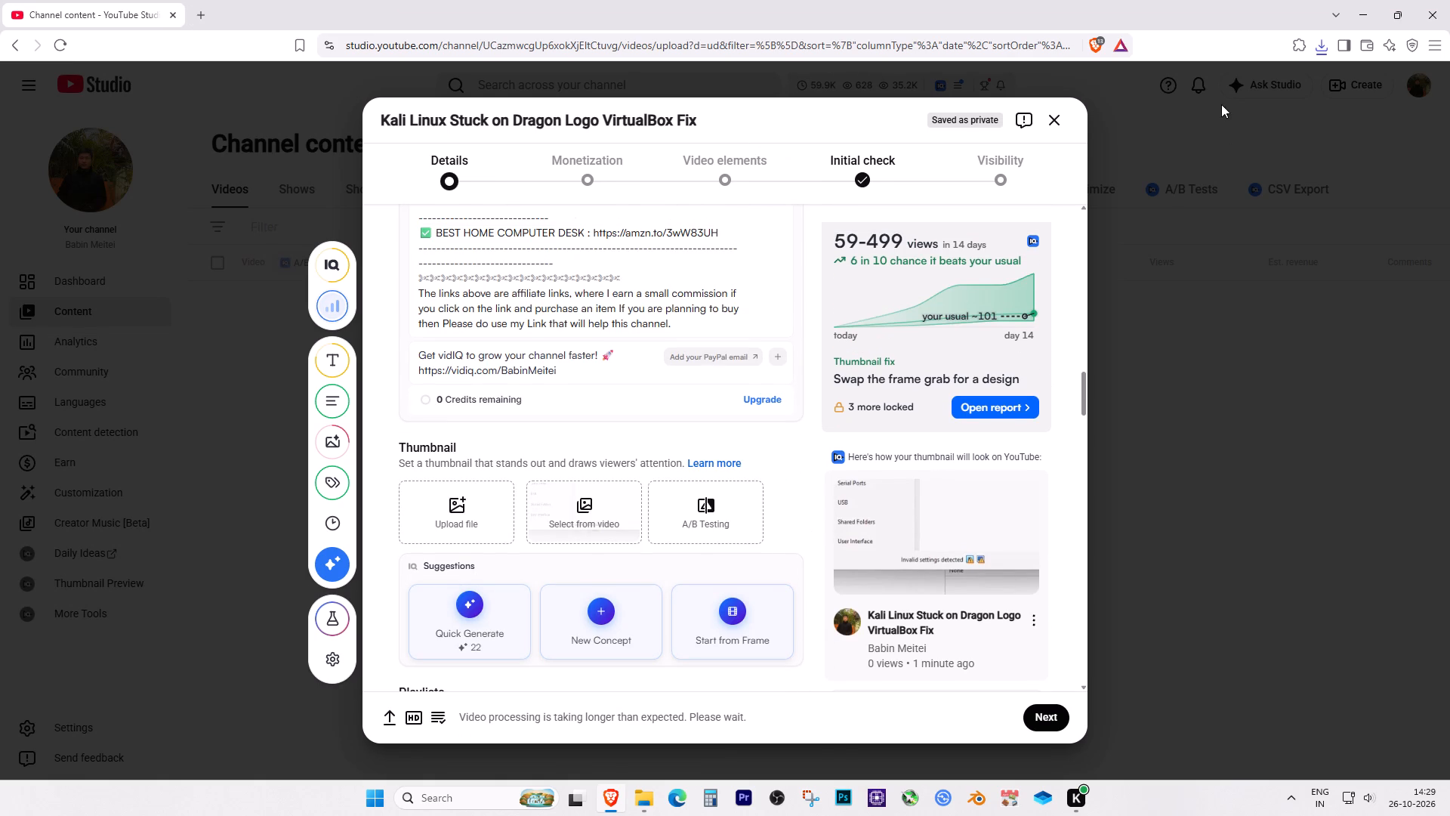
click(1320, 56)
click(1321, 48)
drag(1167, 115, 464, 508)
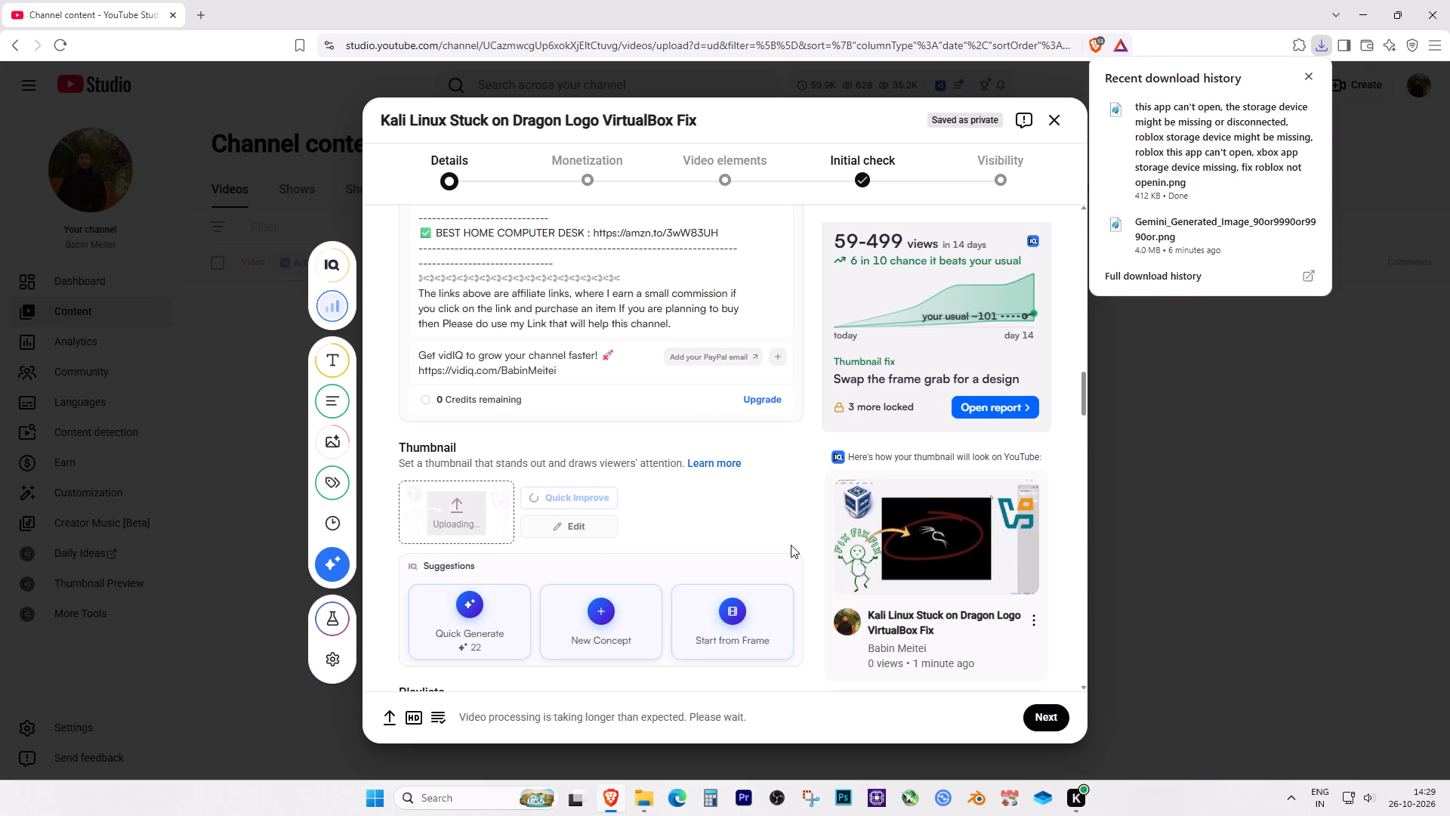
Proceed to the Monetization stage and set Watch Page ads & YouTube Premium to On.
click(1053, 716)
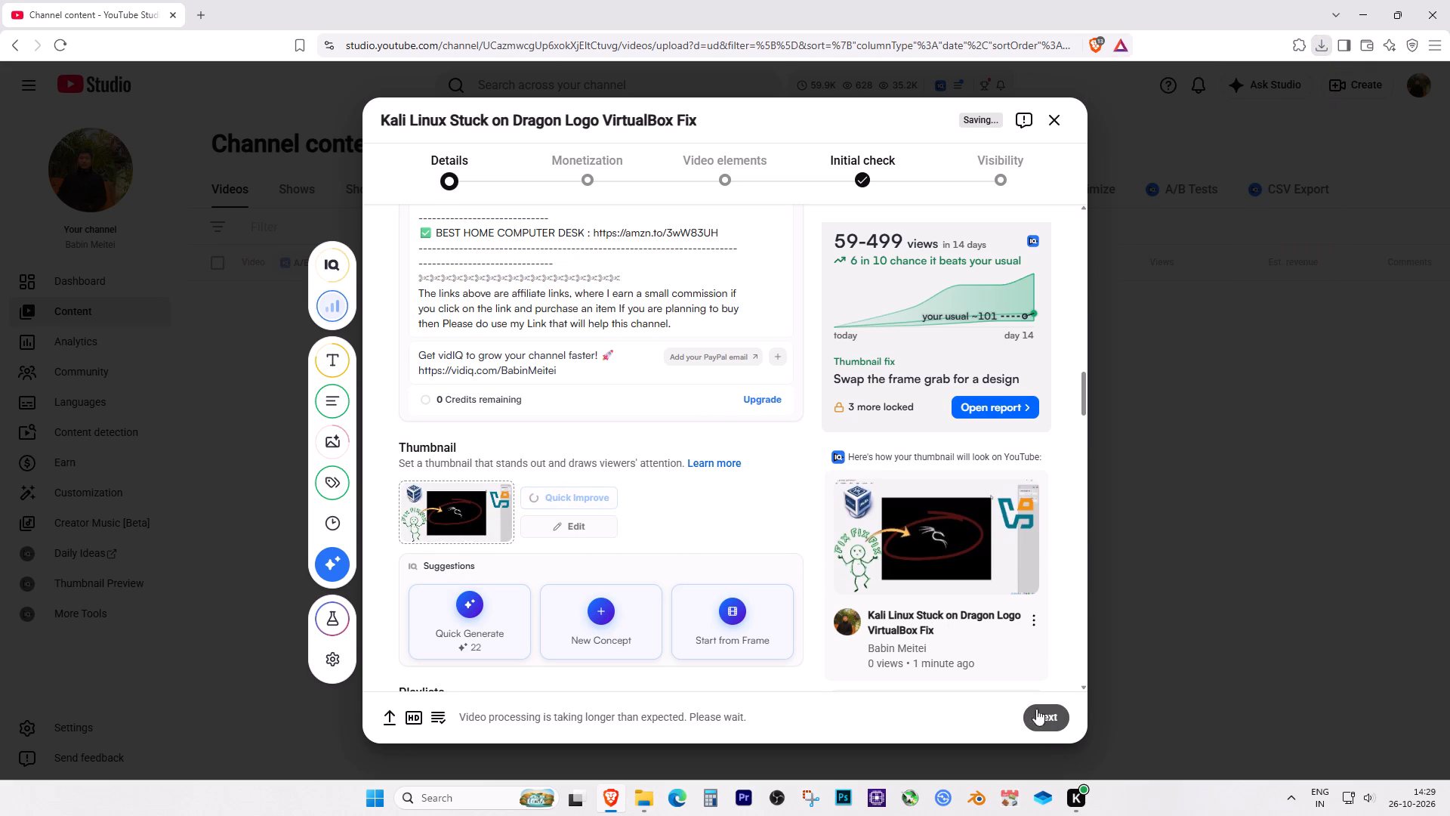
click(556, 351)
click(474, 364)
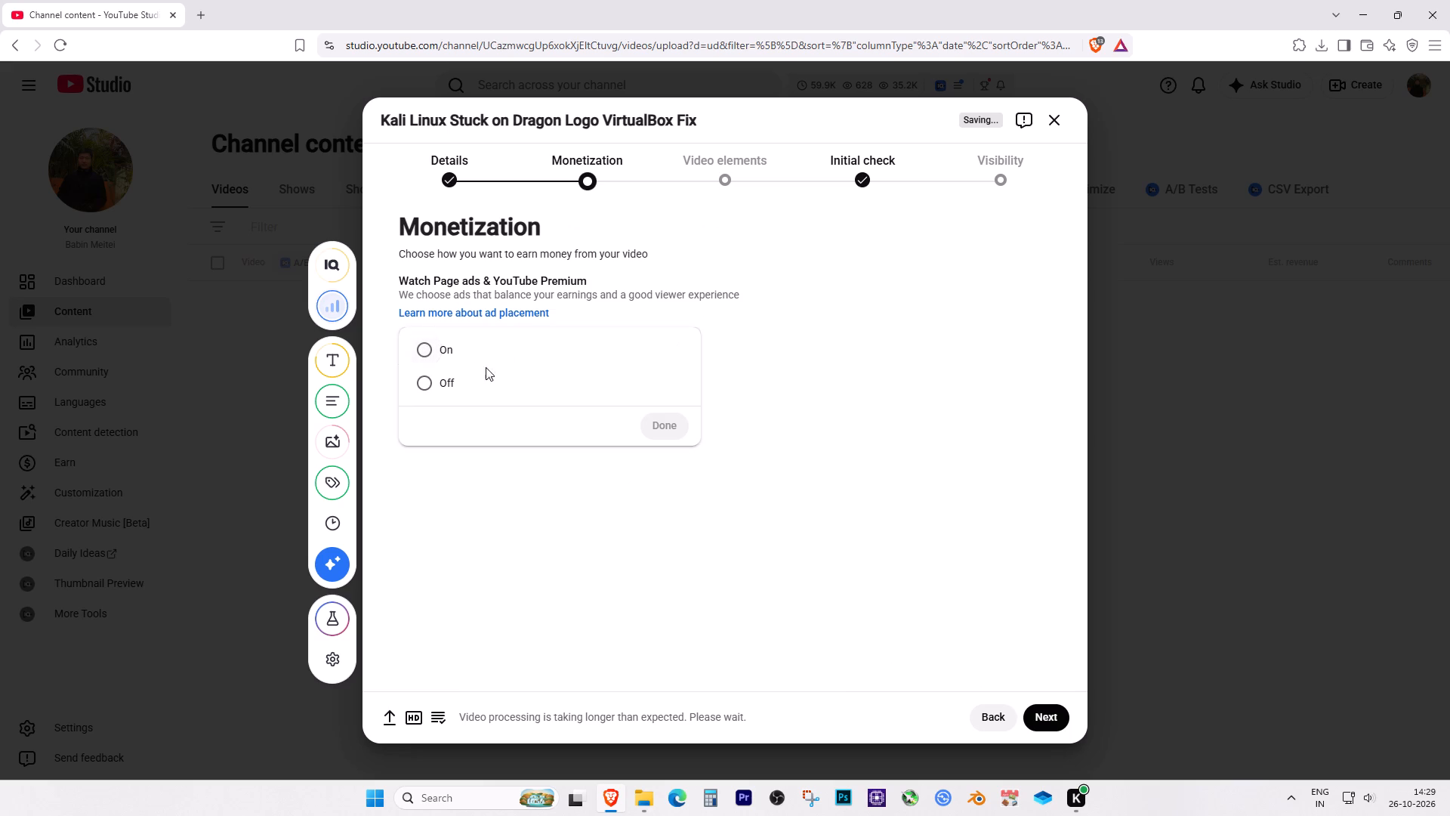
click(419, 357)
click(643, 427)
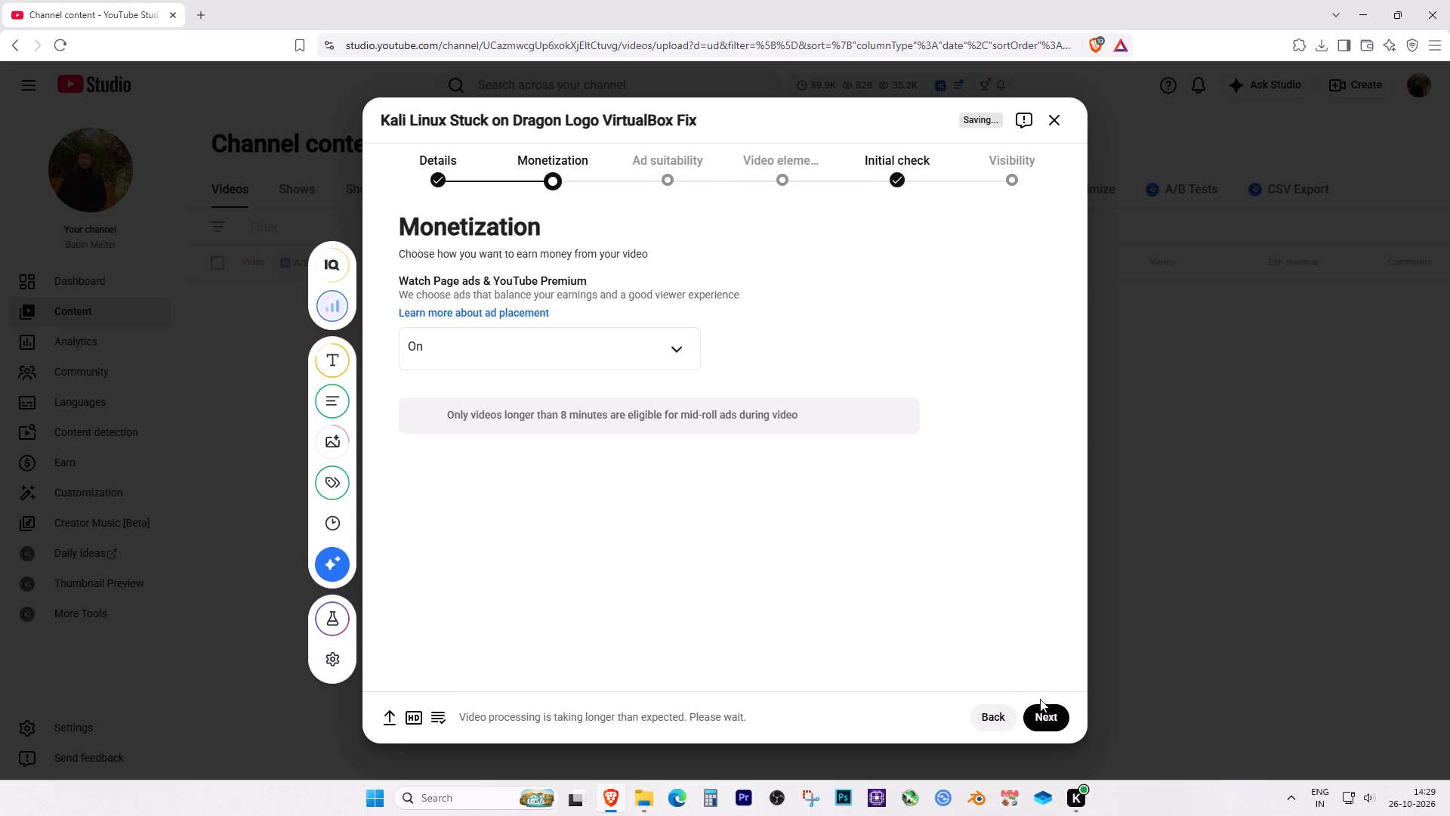
Rate the video's ad suitability as None of the above and submit the rating.
click(1050, 717)
scroll(574, 675, down, 2)
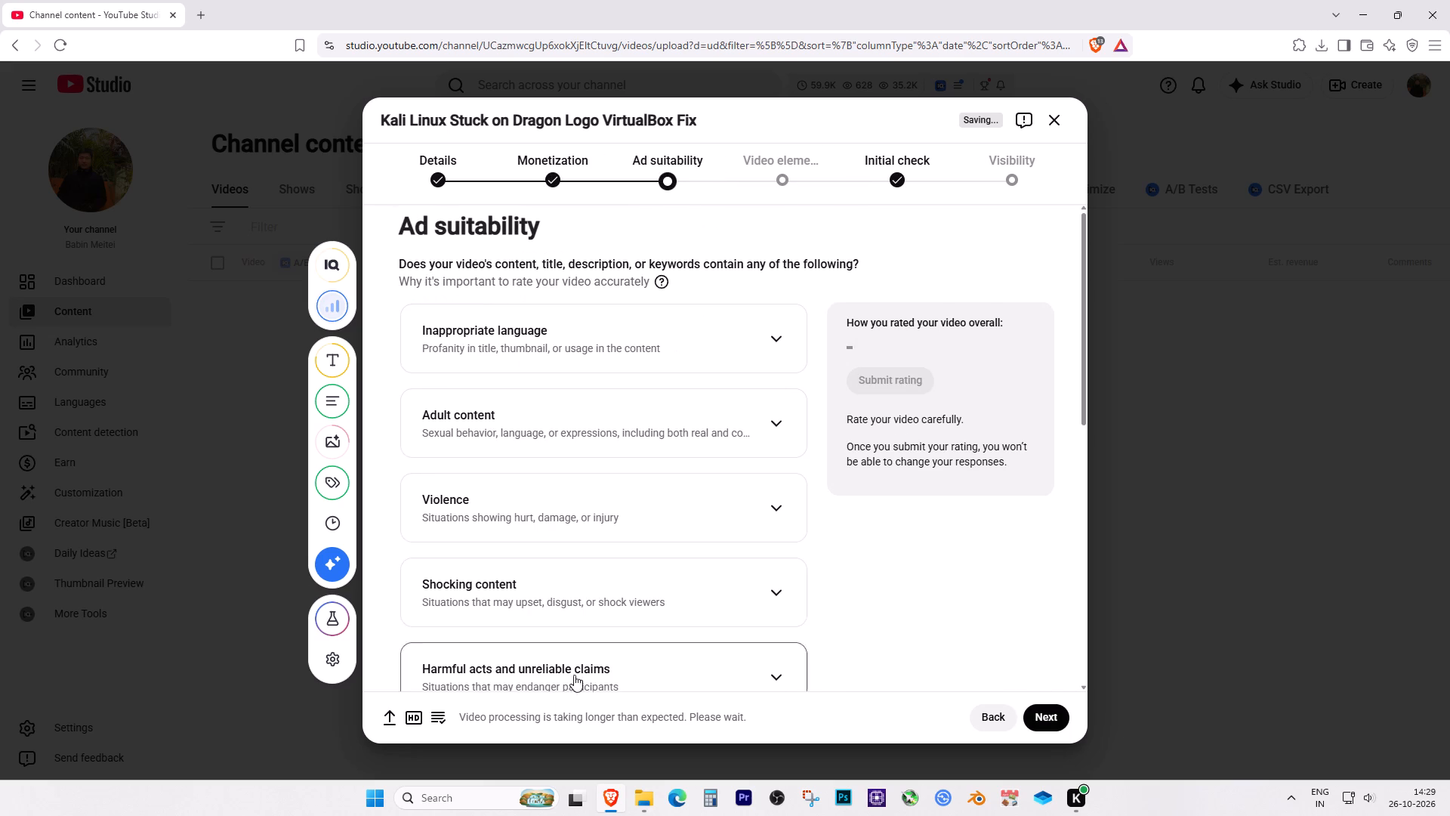
scroll(574, 675, down, 5)
scroll(468, 666, down, 2)
click(424, 663)
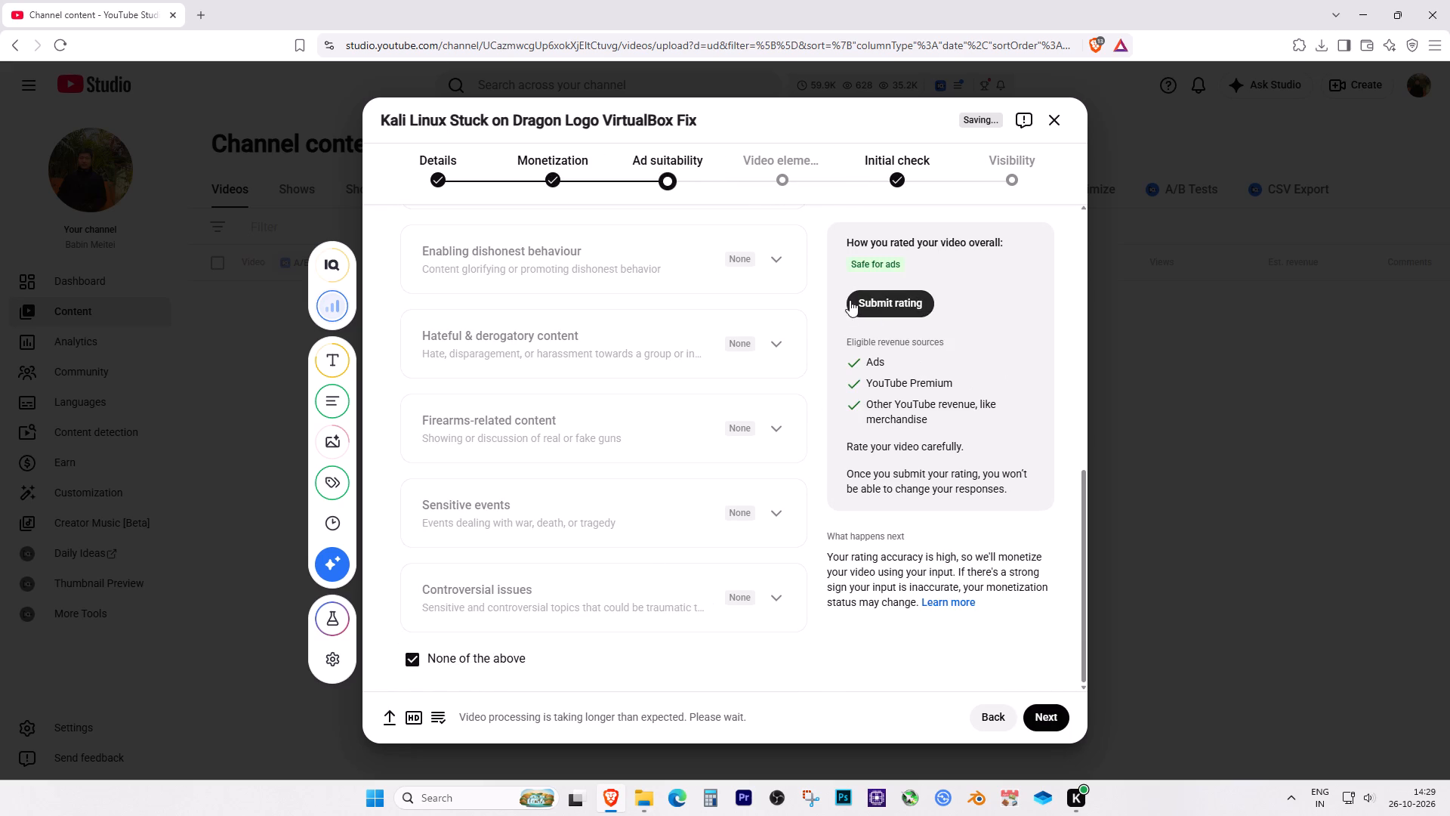
click(878, 309)
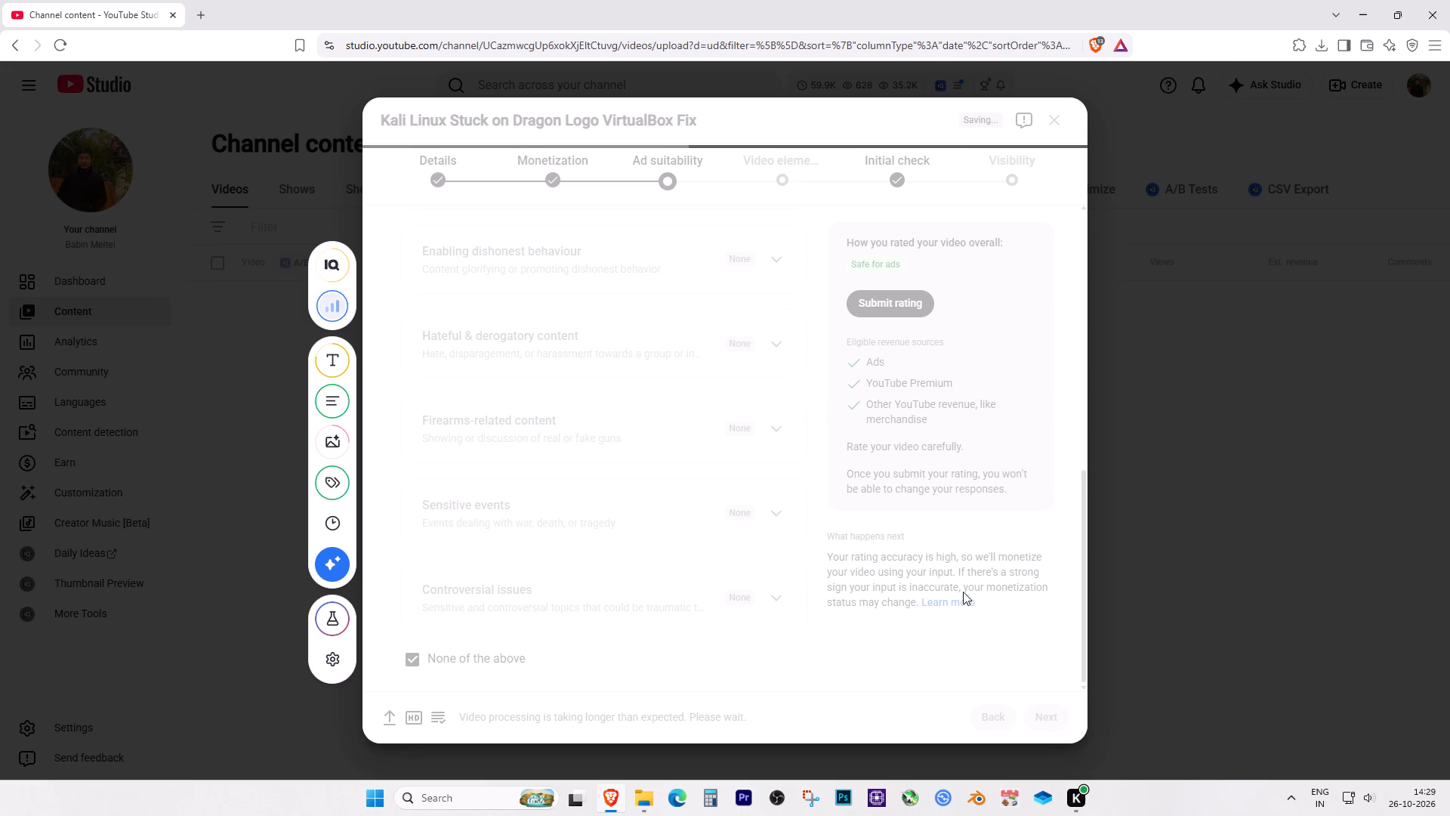
Advance to the Visibility stage, set the video to Public, and publish it.
click(1044, 712)
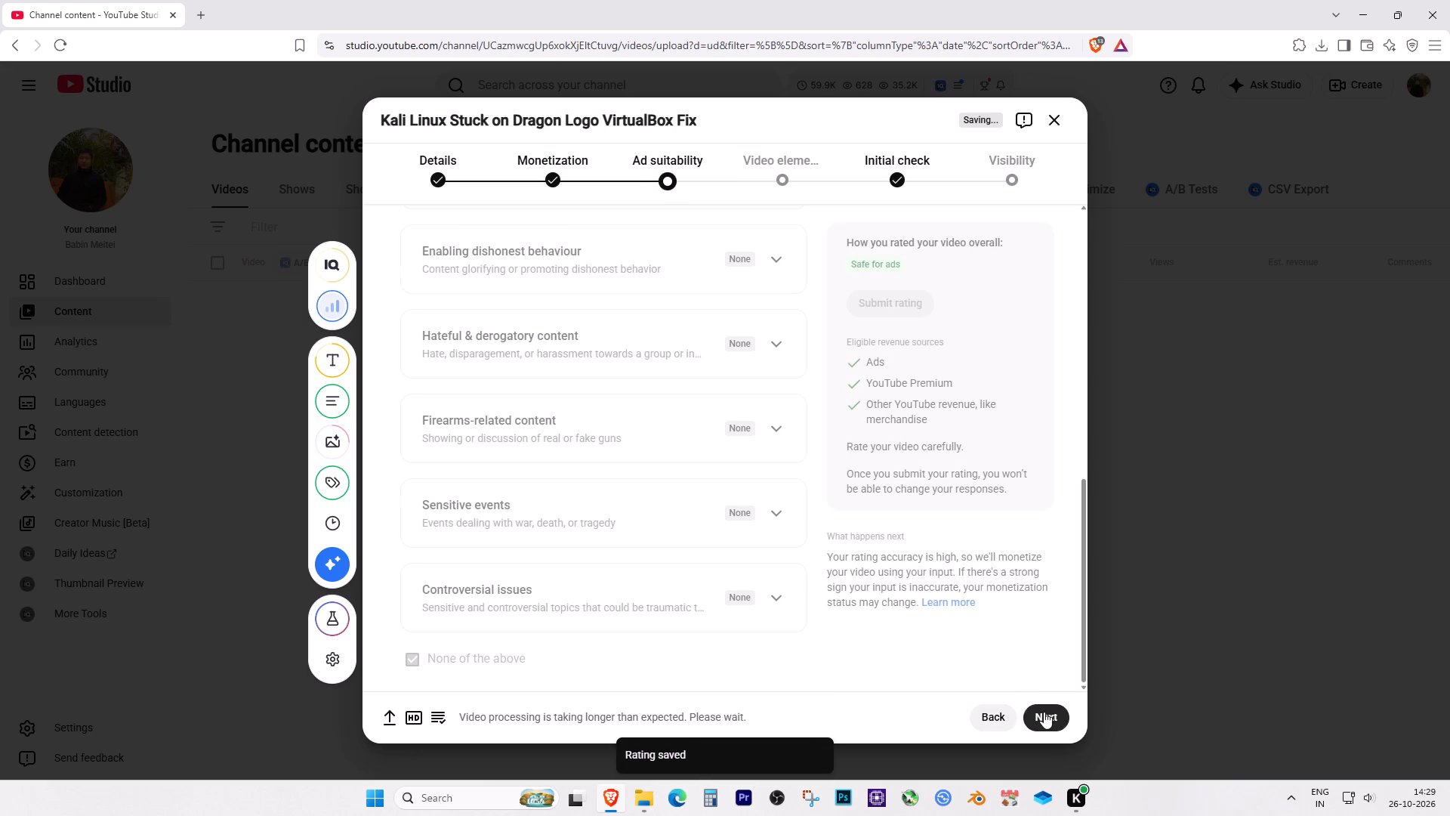
click(1044, 712)
click(1044, 712)
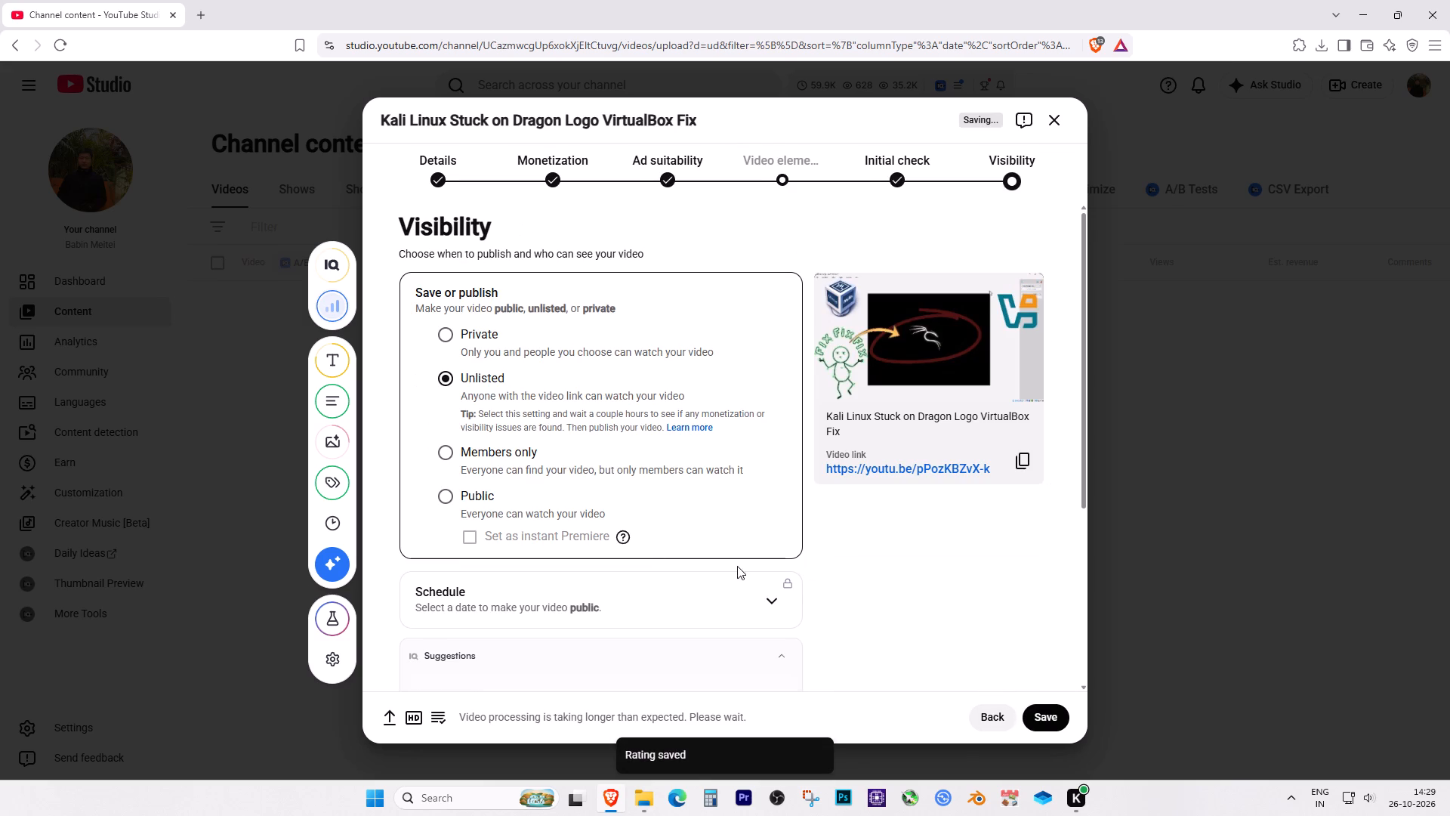
click(442, 505)
click(1042, 725)
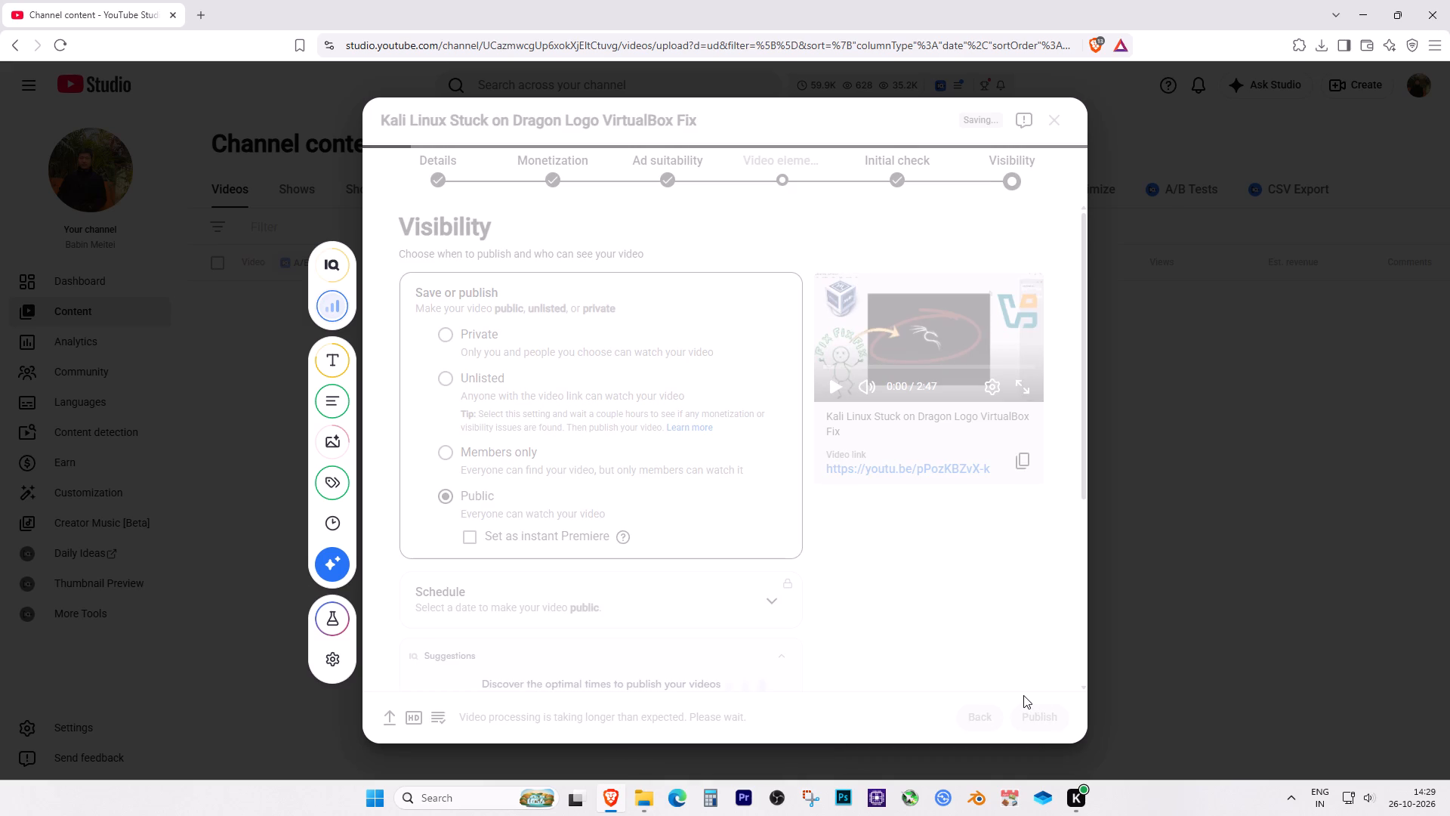
Open the published video's watch page from its link and close the YouTube Studio page.
click(649, 484)
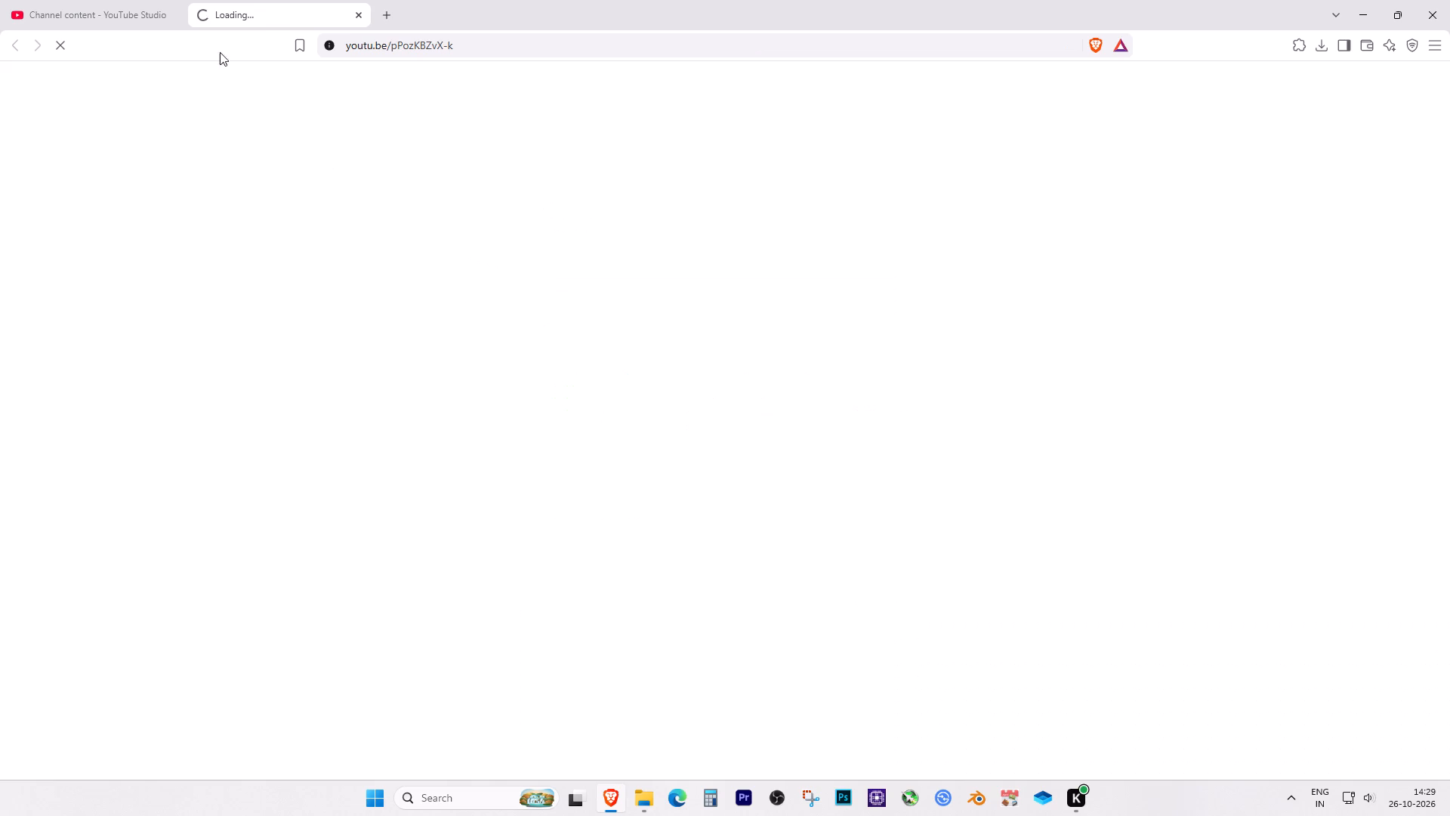
click(170, 14)
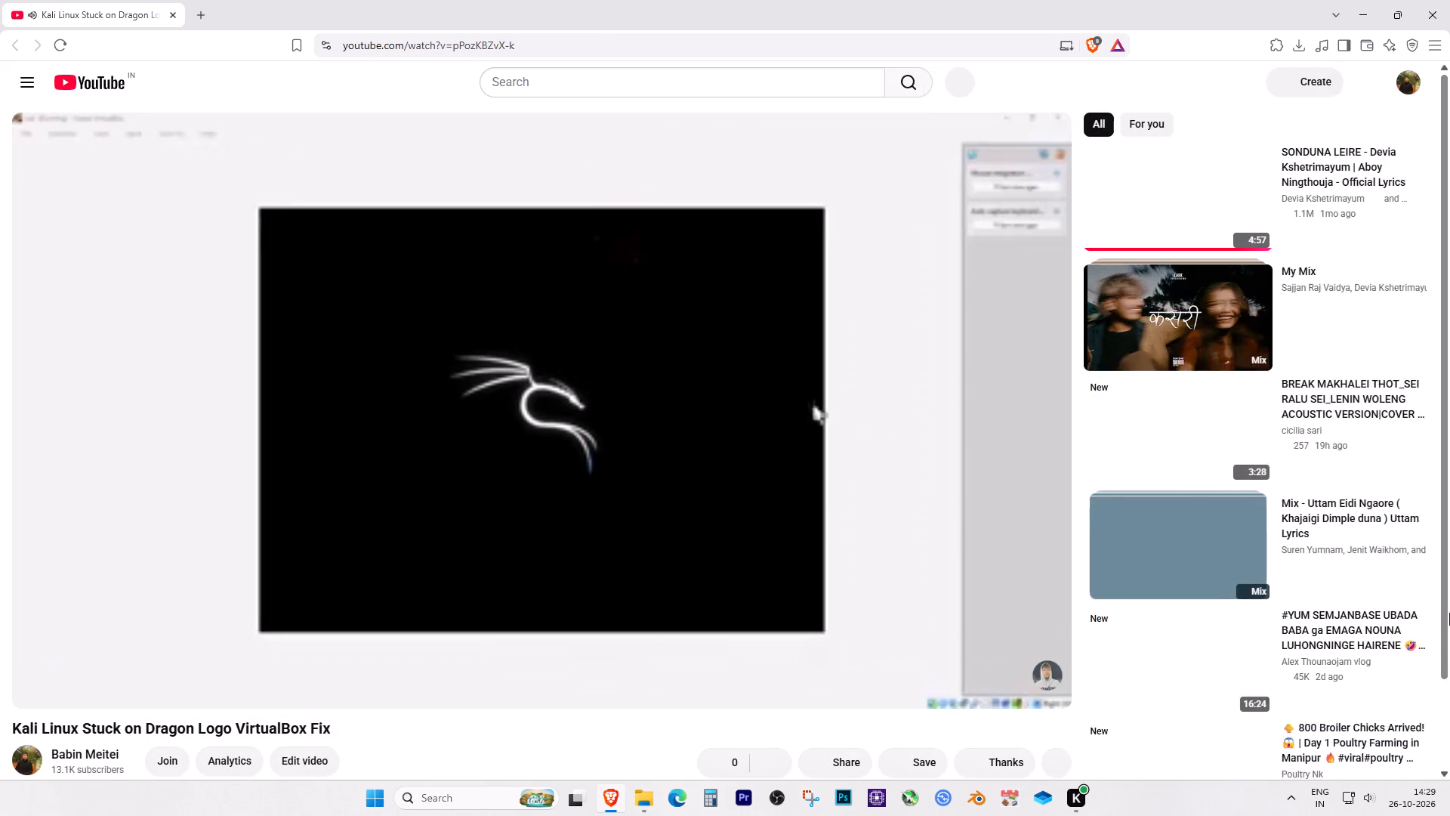
Pause the published video's playback.
key(space)
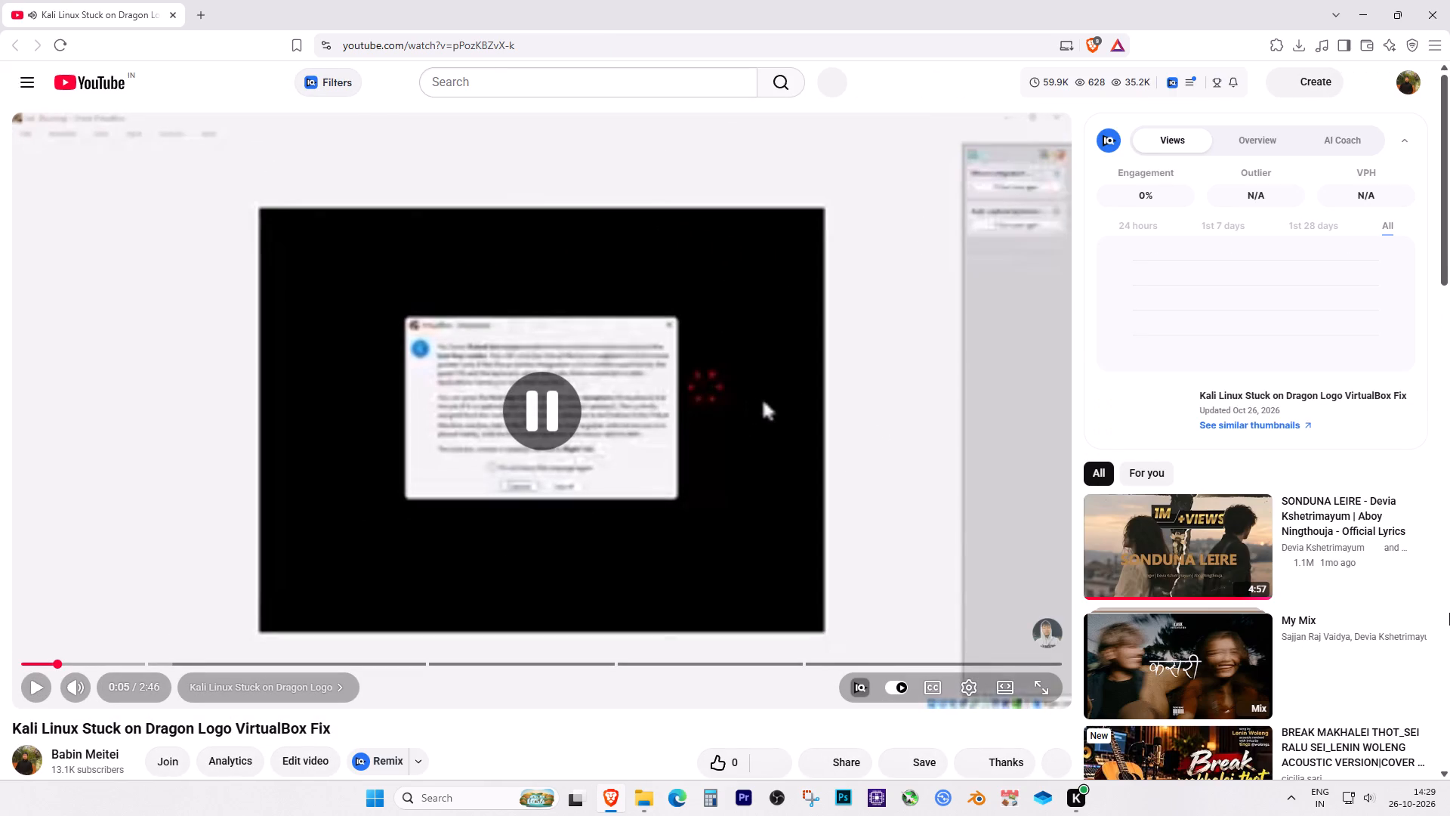
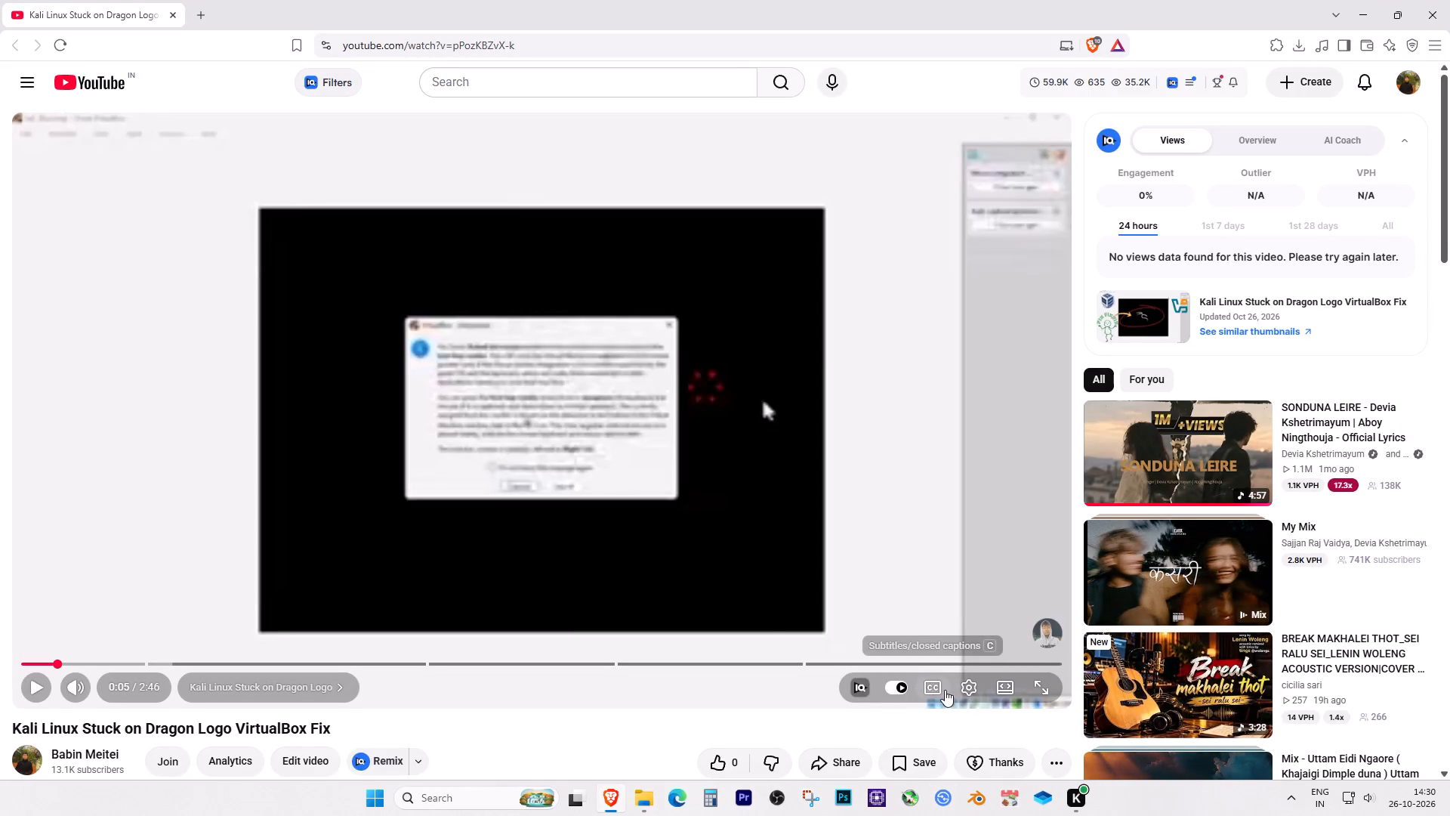
Set the published video's playback quality to 720p and resume playback.
click(969, 682)
click(973, 635)
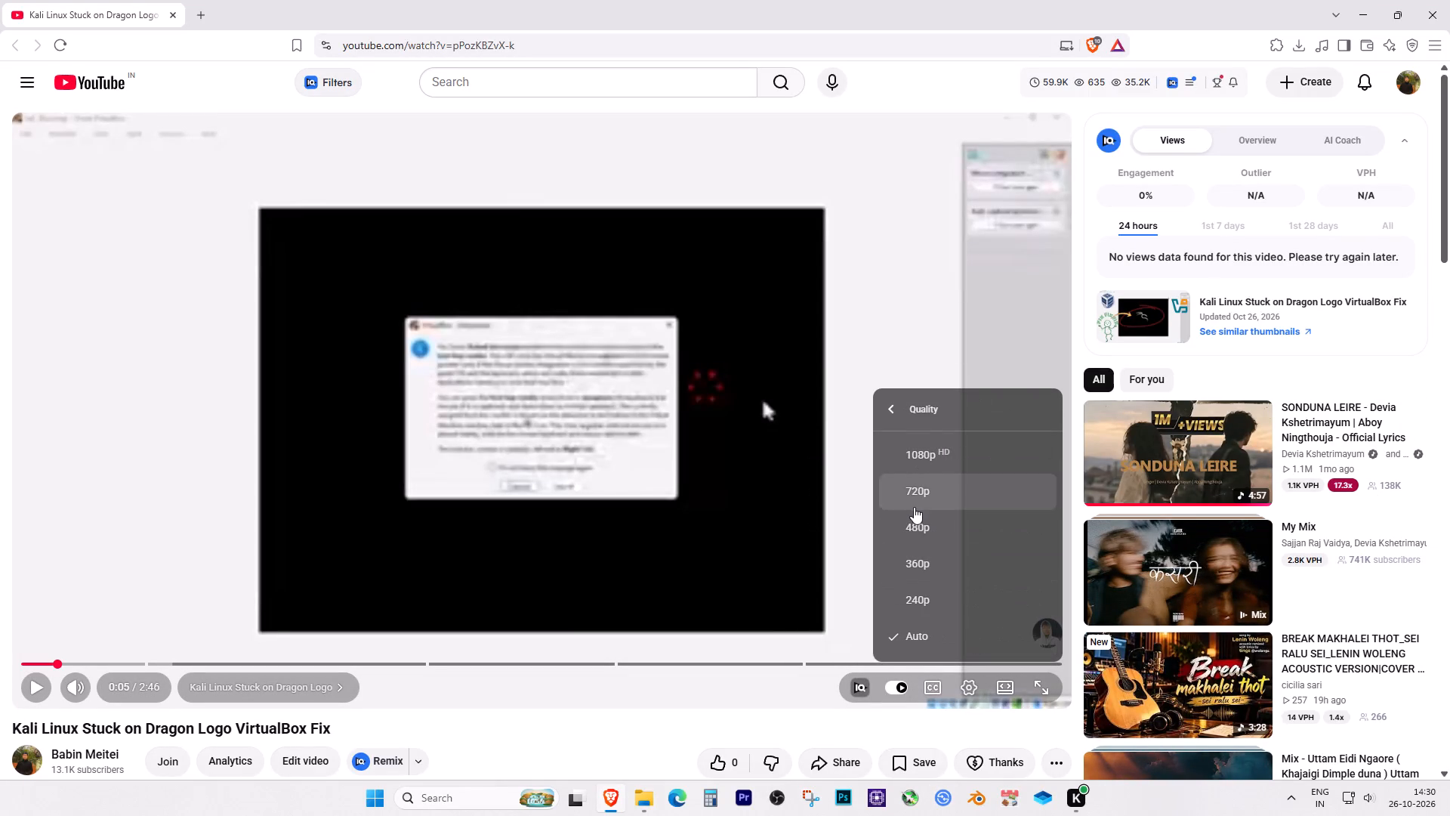
click(914, 507)
click(557, 465)
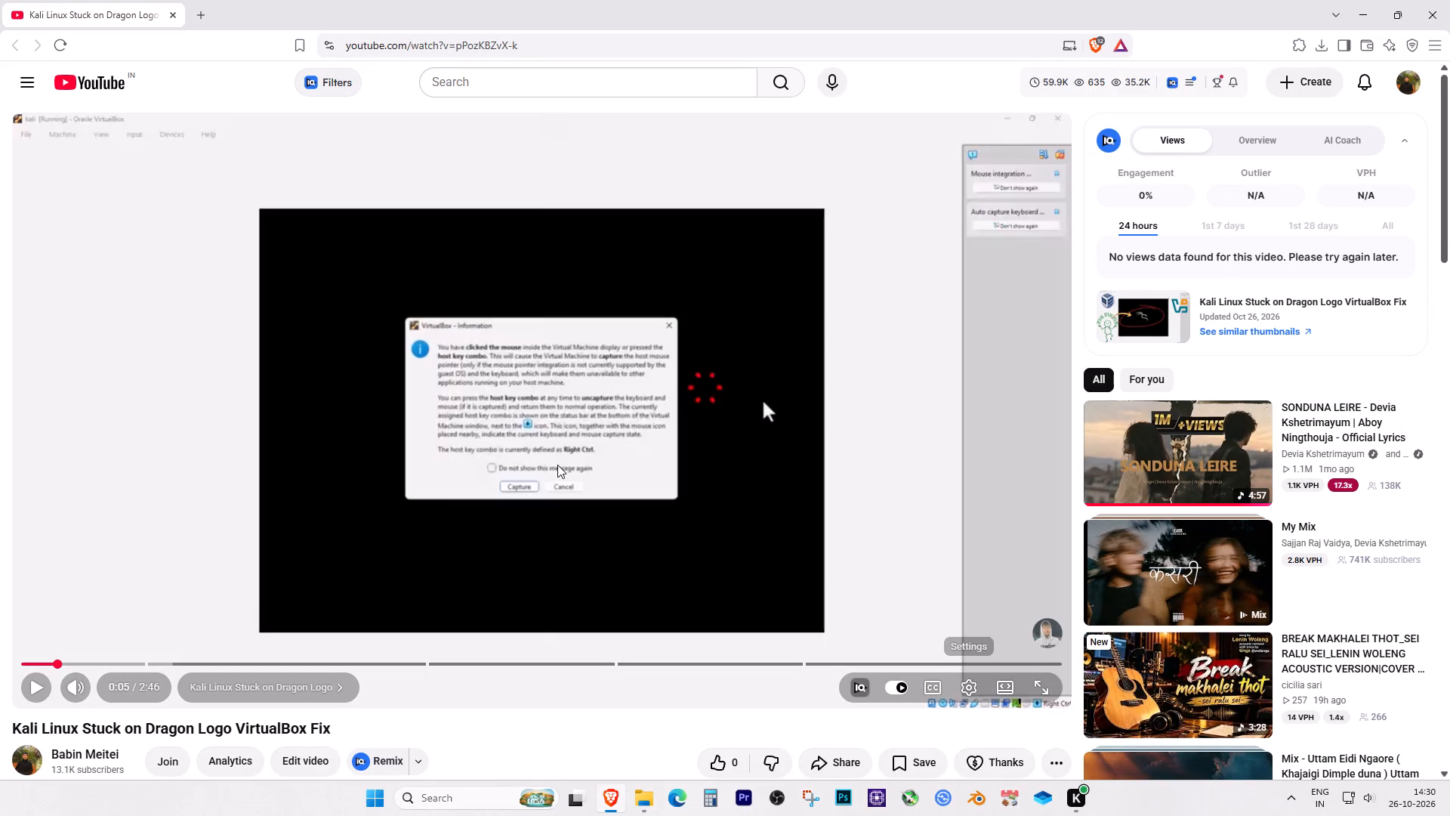